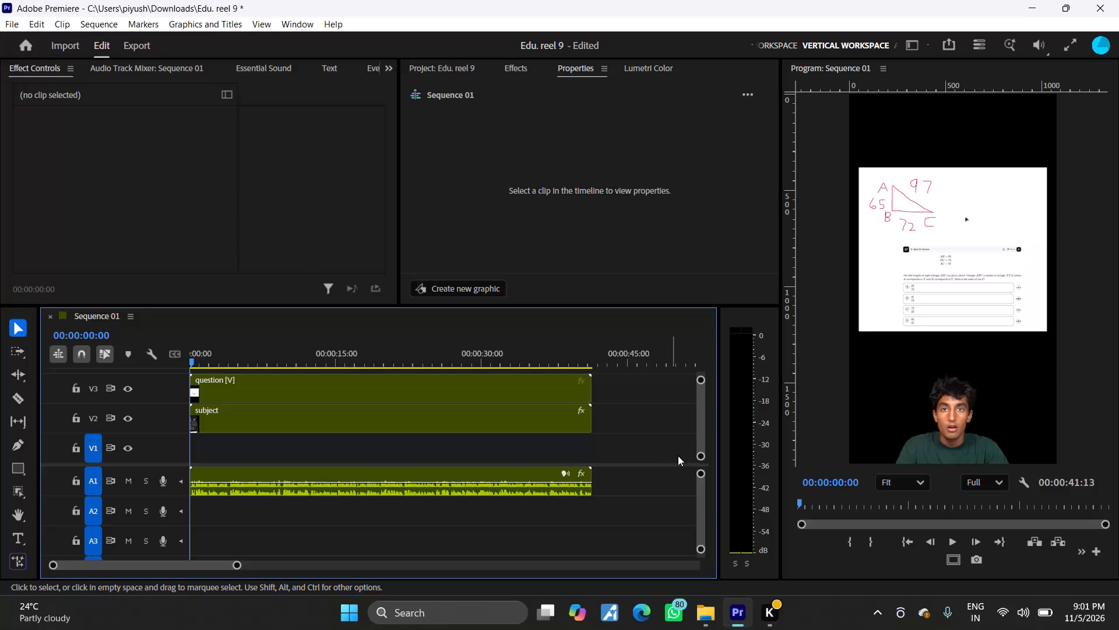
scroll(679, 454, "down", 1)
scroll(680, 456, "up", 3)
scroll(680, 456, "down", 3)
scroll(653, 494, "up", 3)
left_click(708, 612)
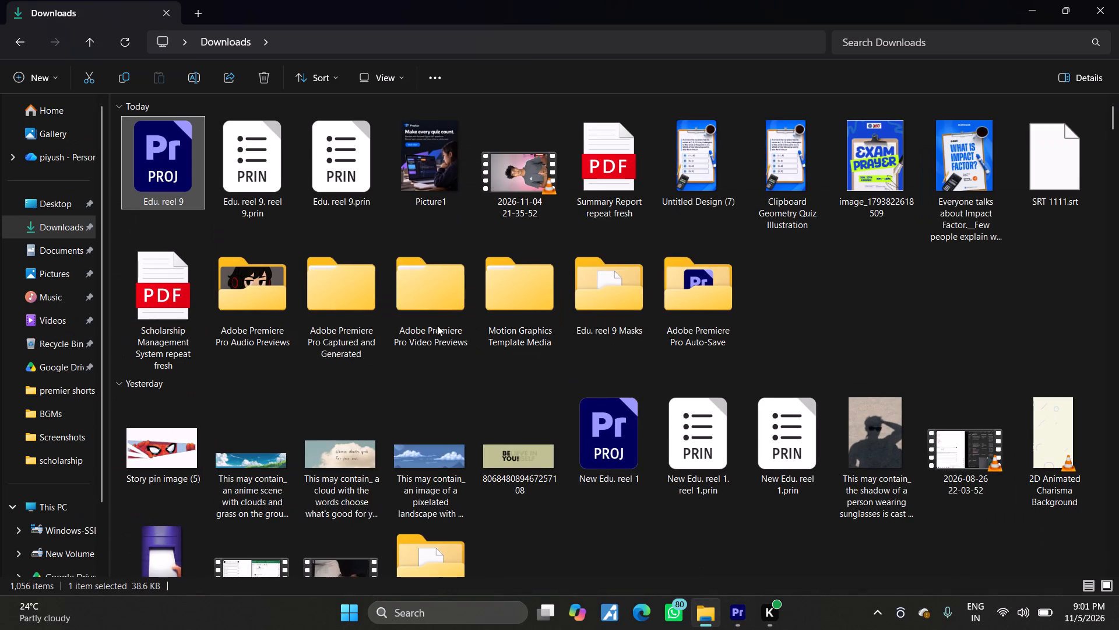
scroll(858, 338, "down", 2)
scroll(856, 418, "down", 1)
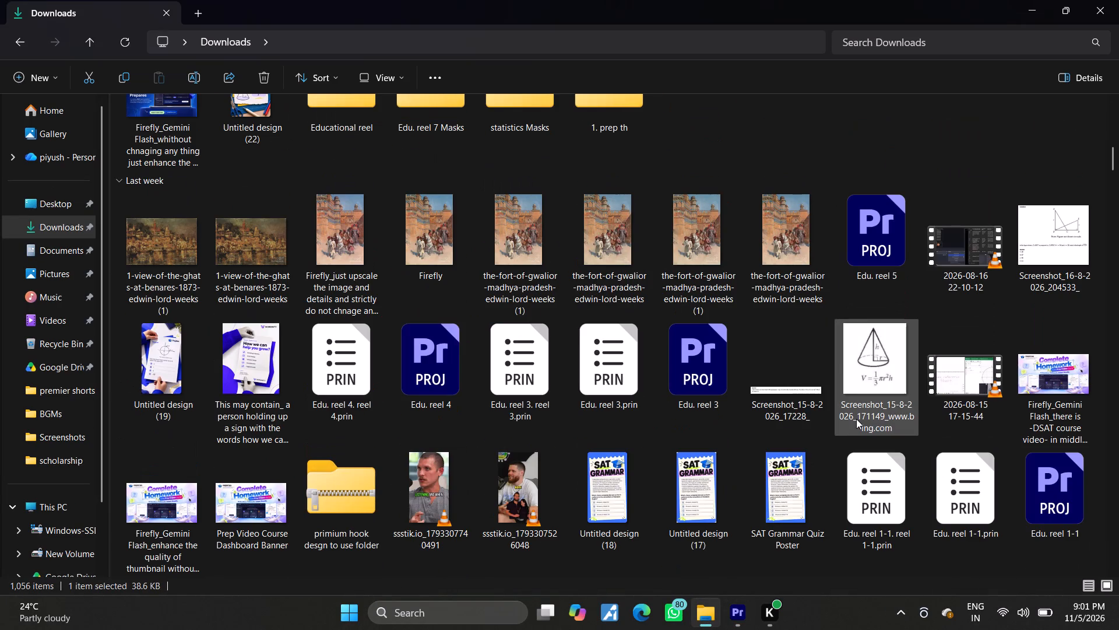
scroll(843, 419, "down", 1)
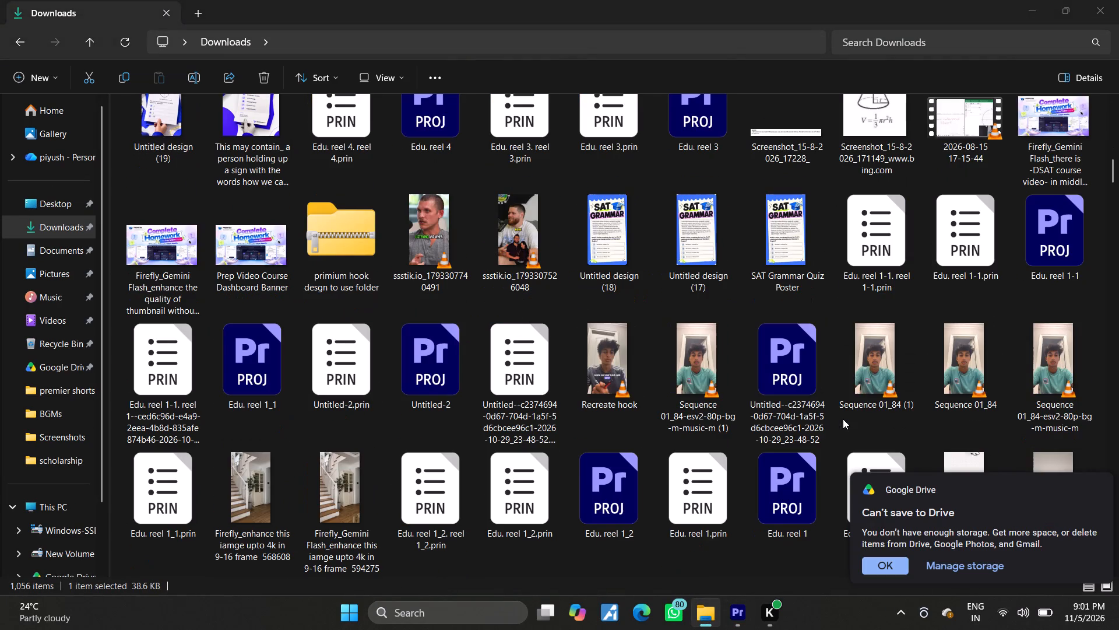
left_click(1084, 495)
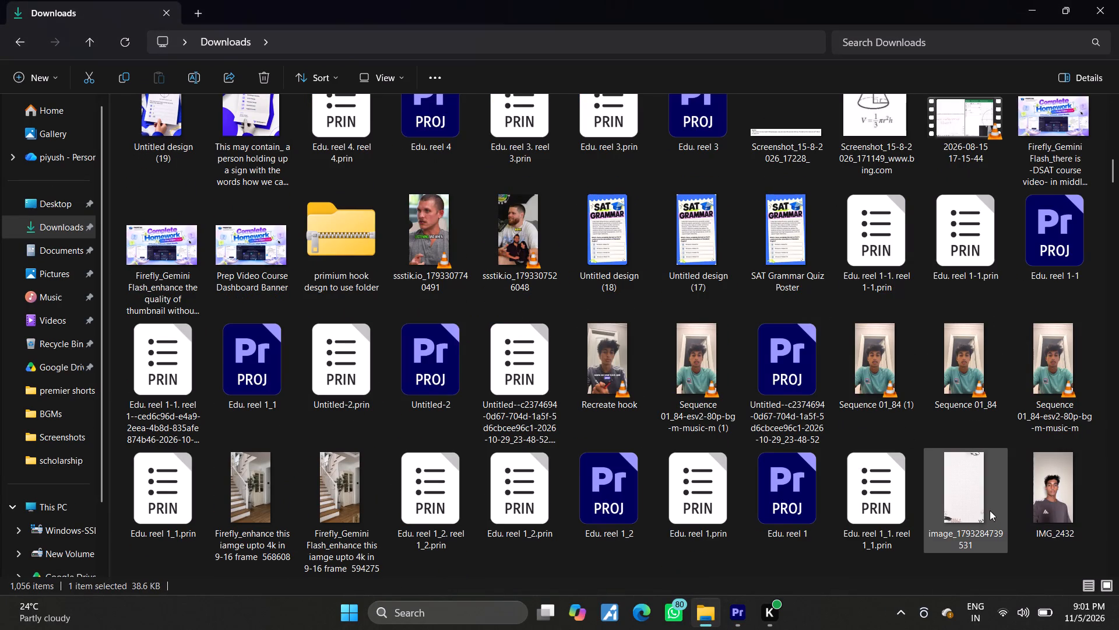
left_click_drag(949, 496, 648, 557)
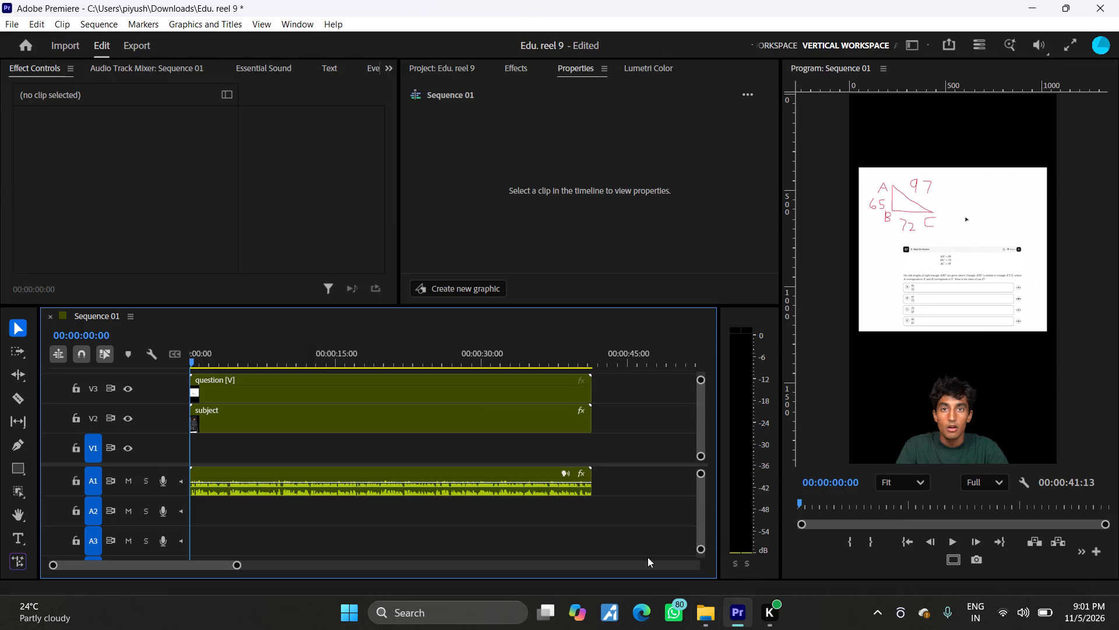
left_click_drag(648, 557, 441, 446)
left_click_drag(475, 448, 235, 450)
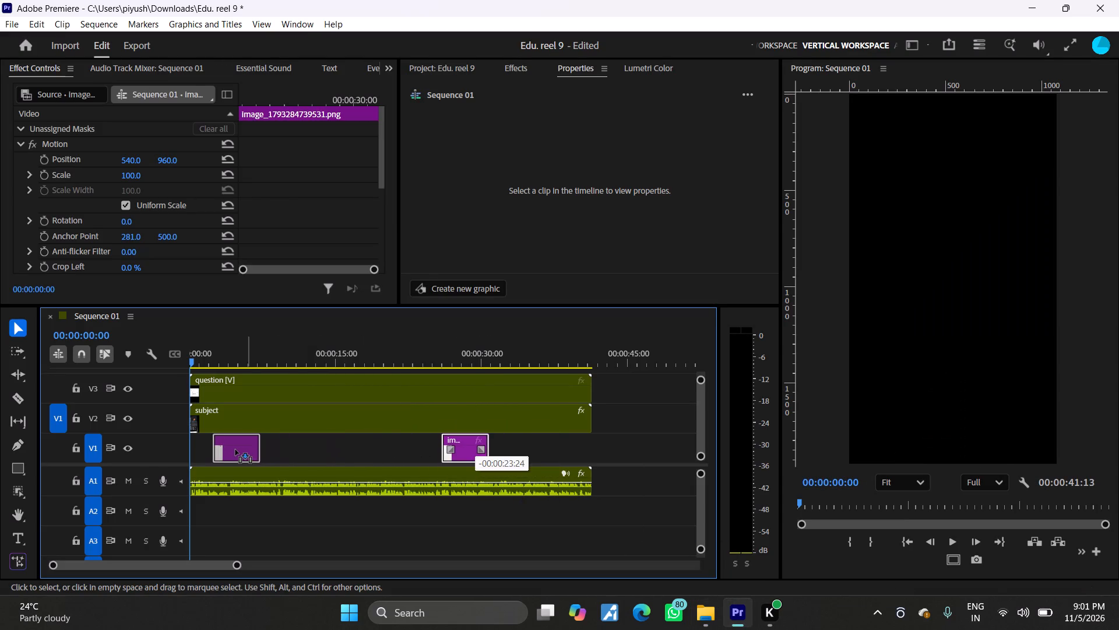
left_click_drag(235, 450, 210, 450)
Extend the background image clip on V1 so it ends together with the question and subject clips.
left_click_drag(235, 453, 484, 453)
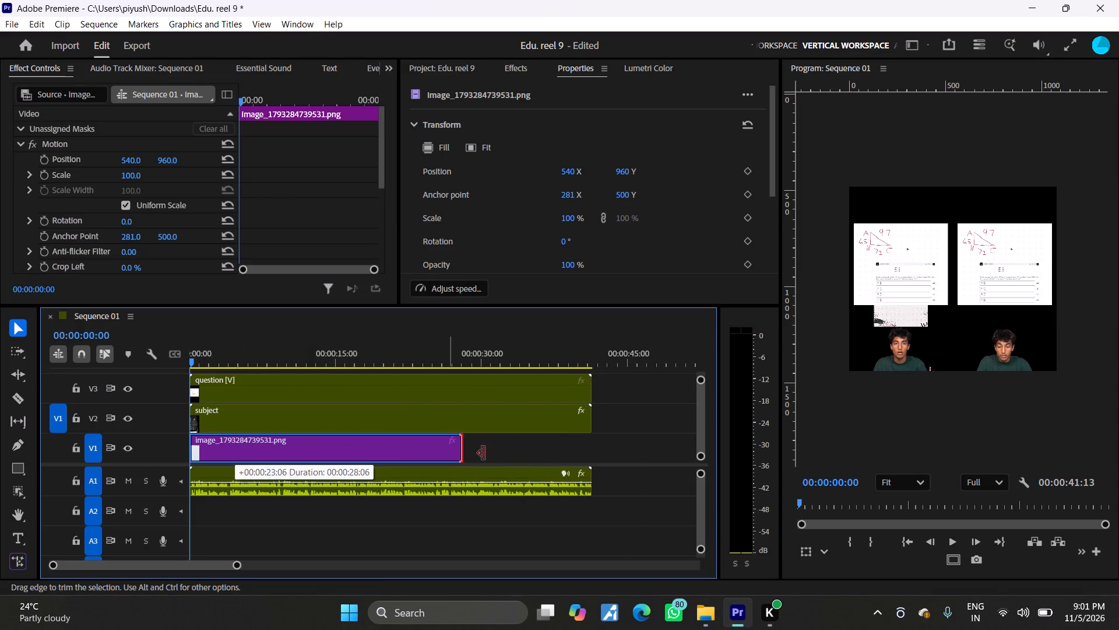
left_click_drag(484, 453, 587, 453)
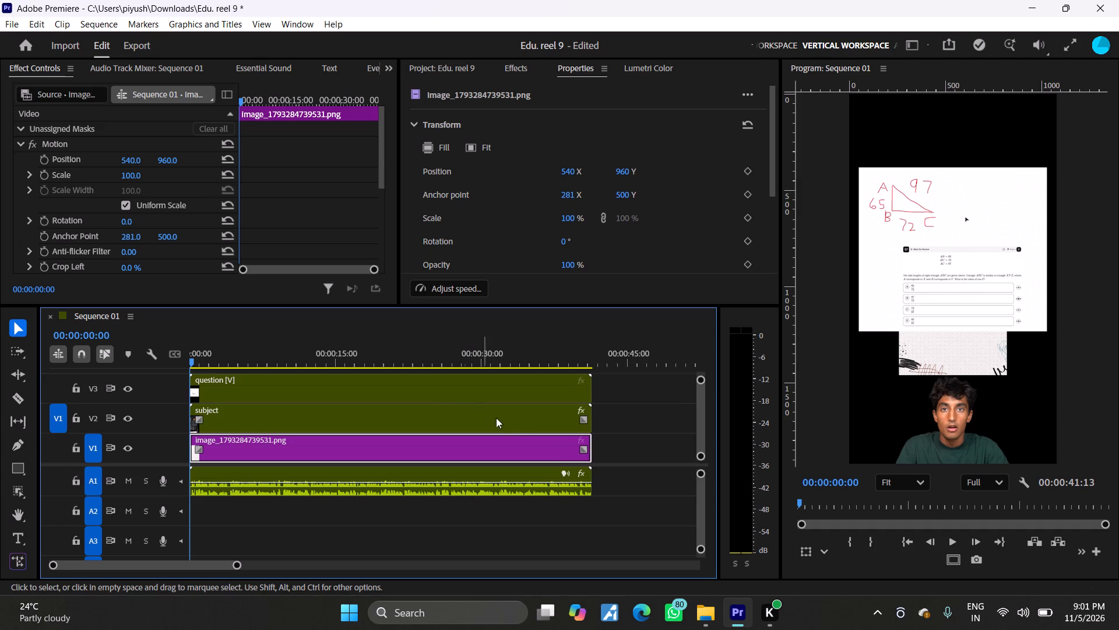
Scale the background image to 193% so it fills the vertical frame.
left_click_drag(573, 217, 635, 223)
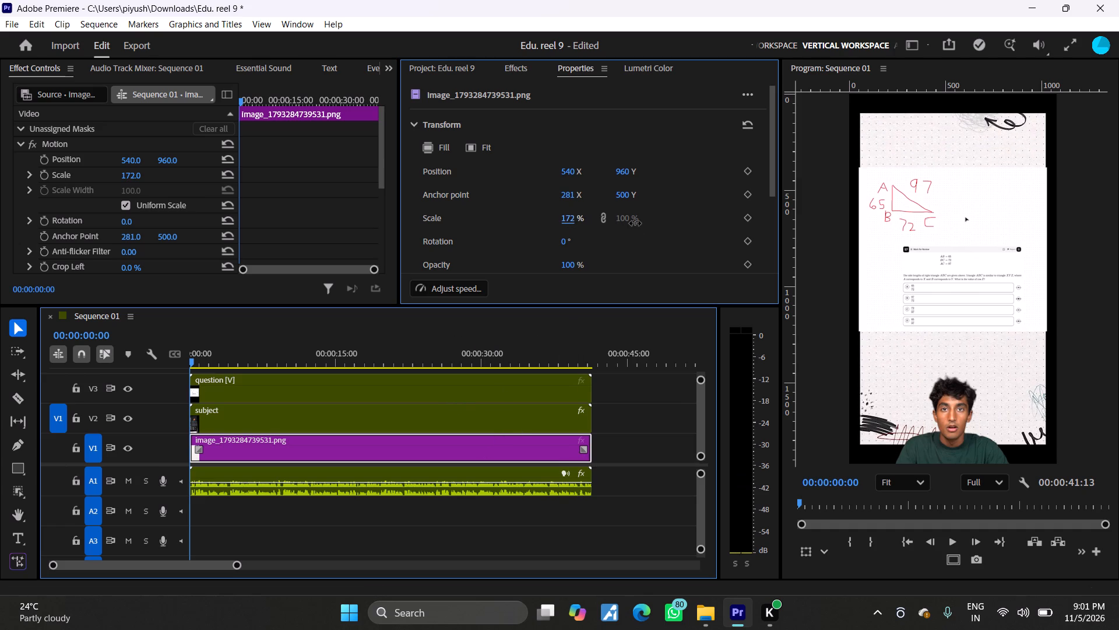
left_click_drag(635, 223, 655, 227)
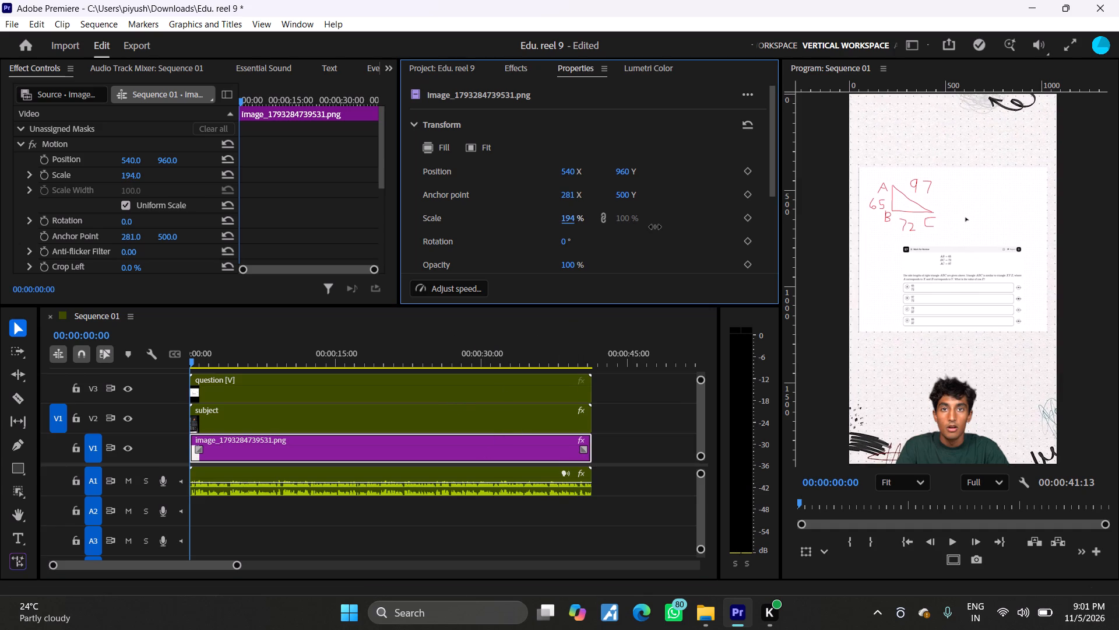
left_click_drag(655, 227, 652, 228)
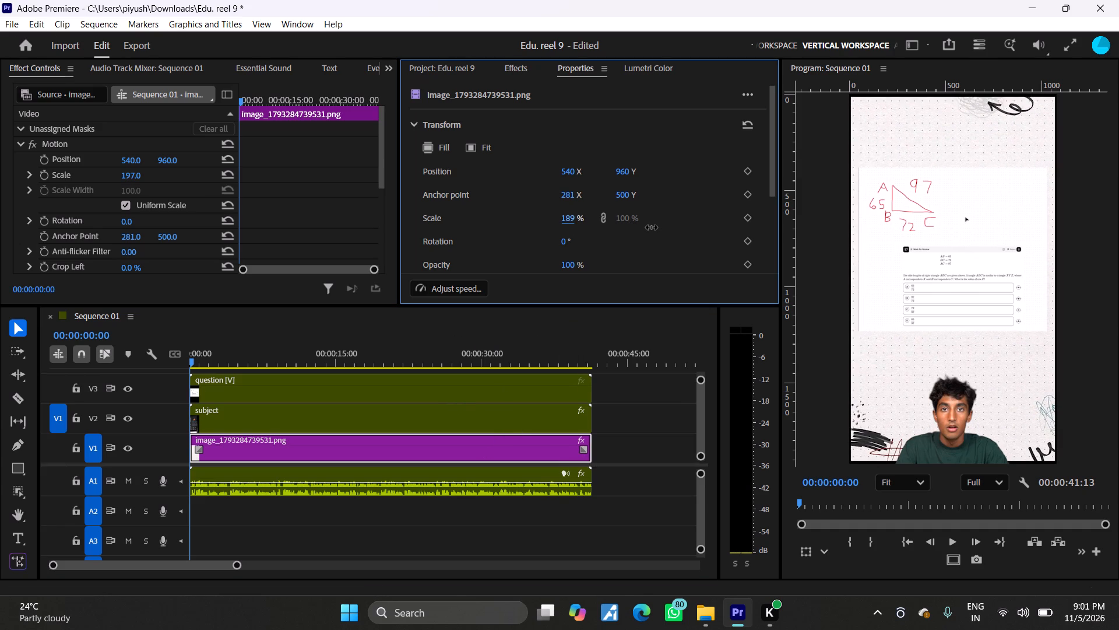
left_click_drag(652, 228, 656, 229)
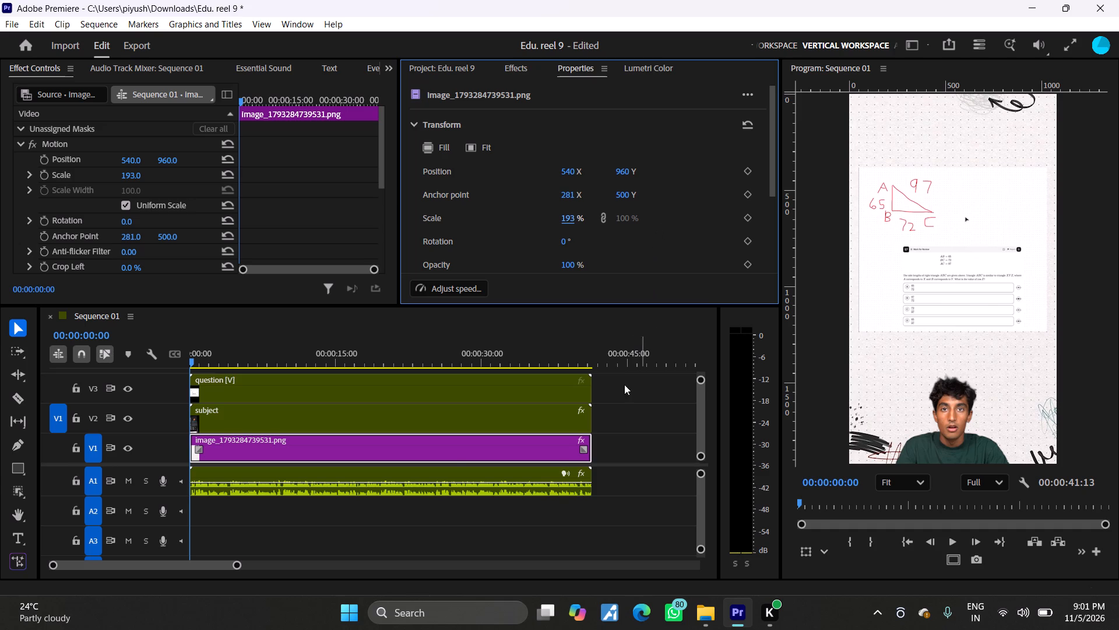
Scale the subject clip to 123% and set its vertical position to 2189, checking the framing across the sequence.
left_click(427, 383)
left_click(410, 408)
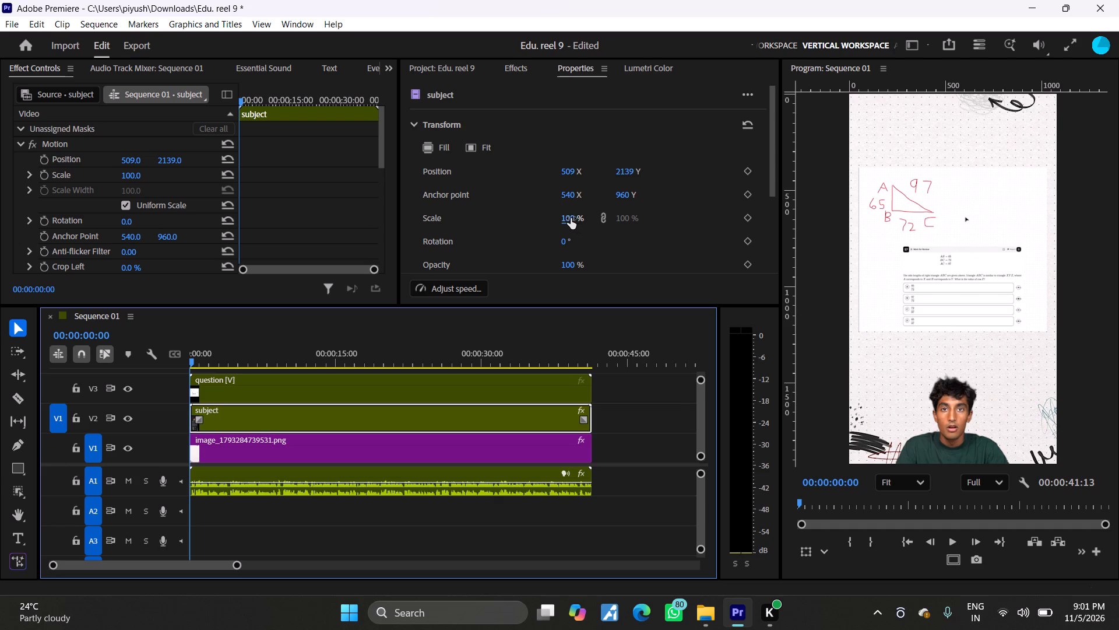
left_click_drag(571, 218, 590, 218)
left_click_drag(622, 171, 622, 172)
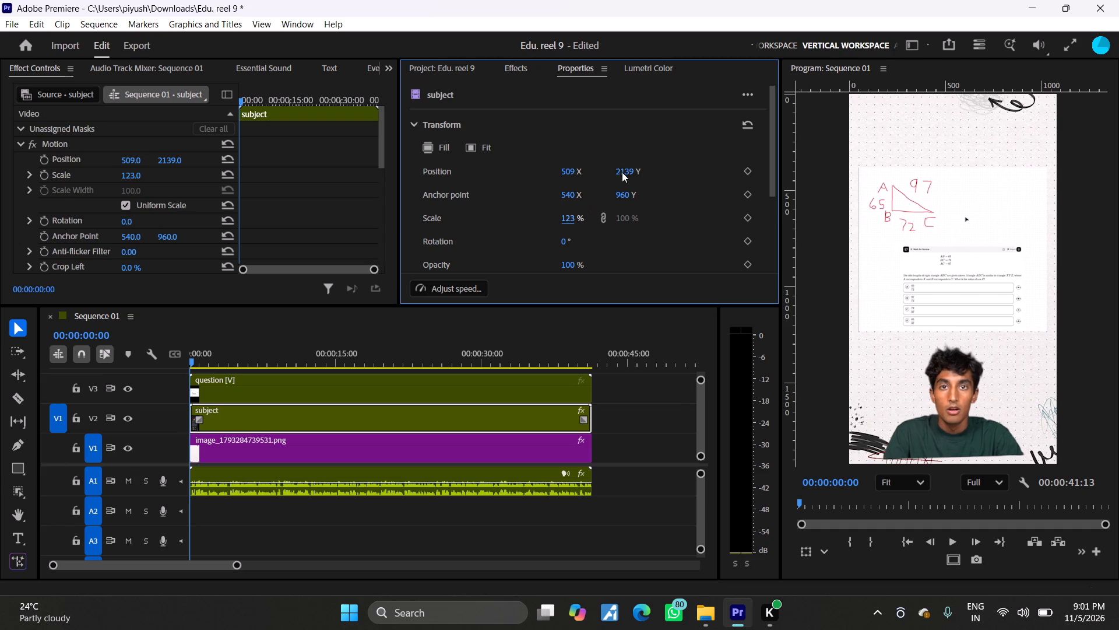
left_click_drag(622, 172, 670, 185)
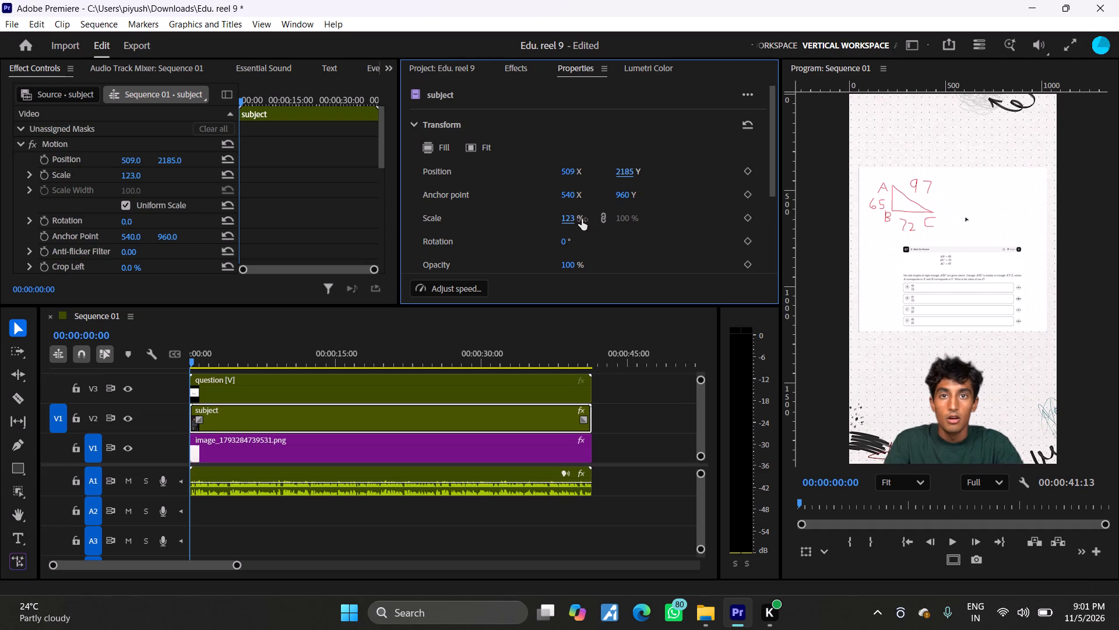
left_click(571, 213)
left_click_drag(576, 214, 579, 214)
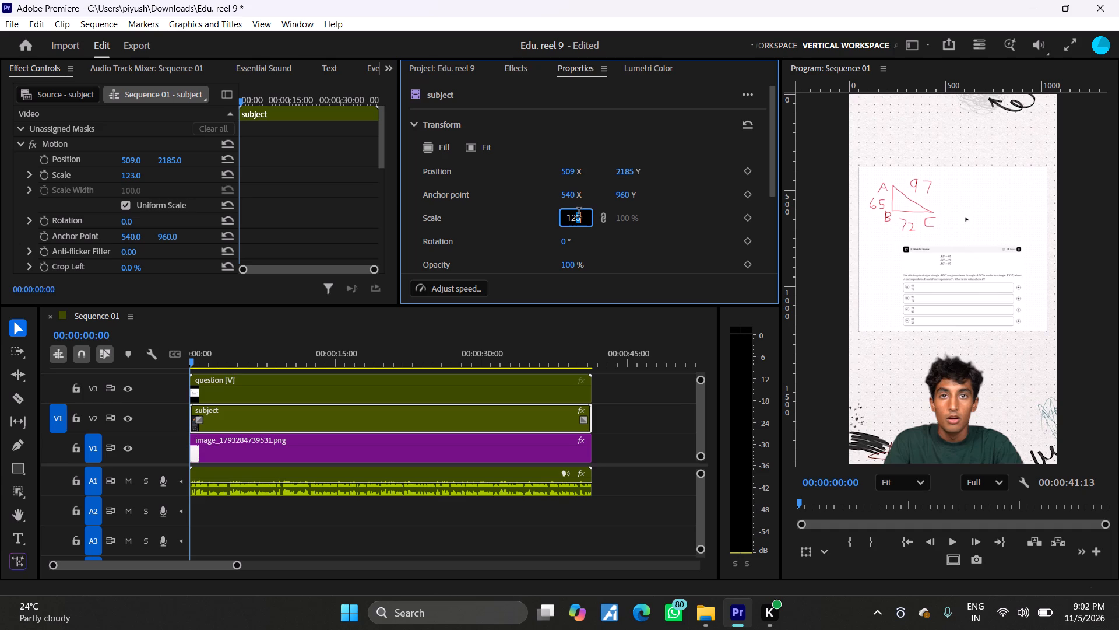
left_click_drag(579, 214, 596, 215)
left_click_drag(596, 215, 600, 216)
left_click(627, 245)
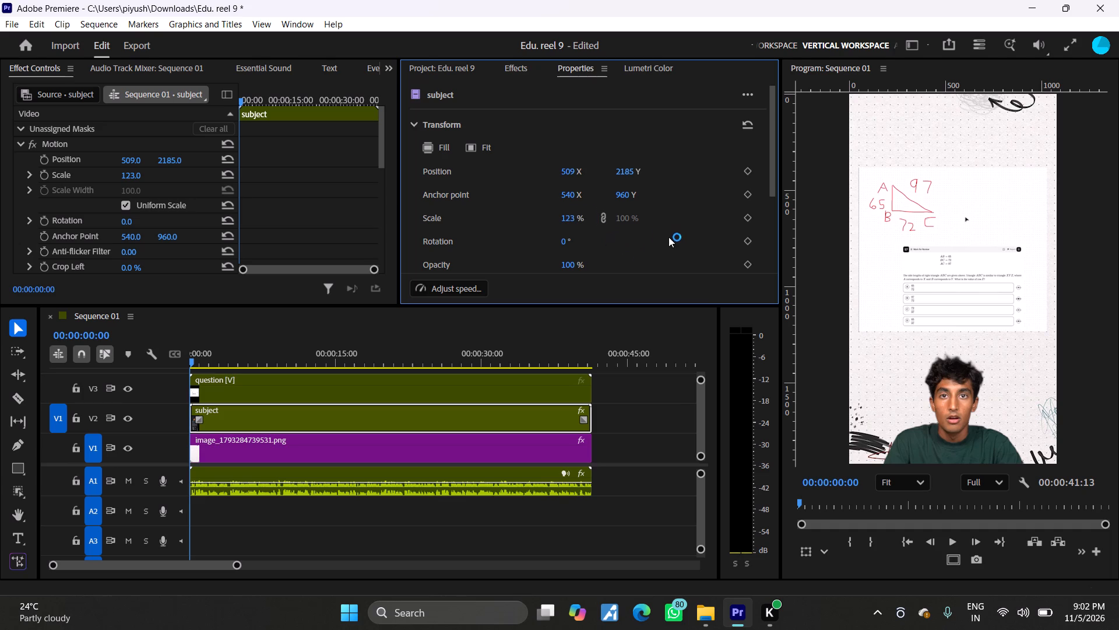
left_click(669, 237)
left_click_drag(623, 172, 632, 180)
left_click_drag(329, 348, 480, 366)
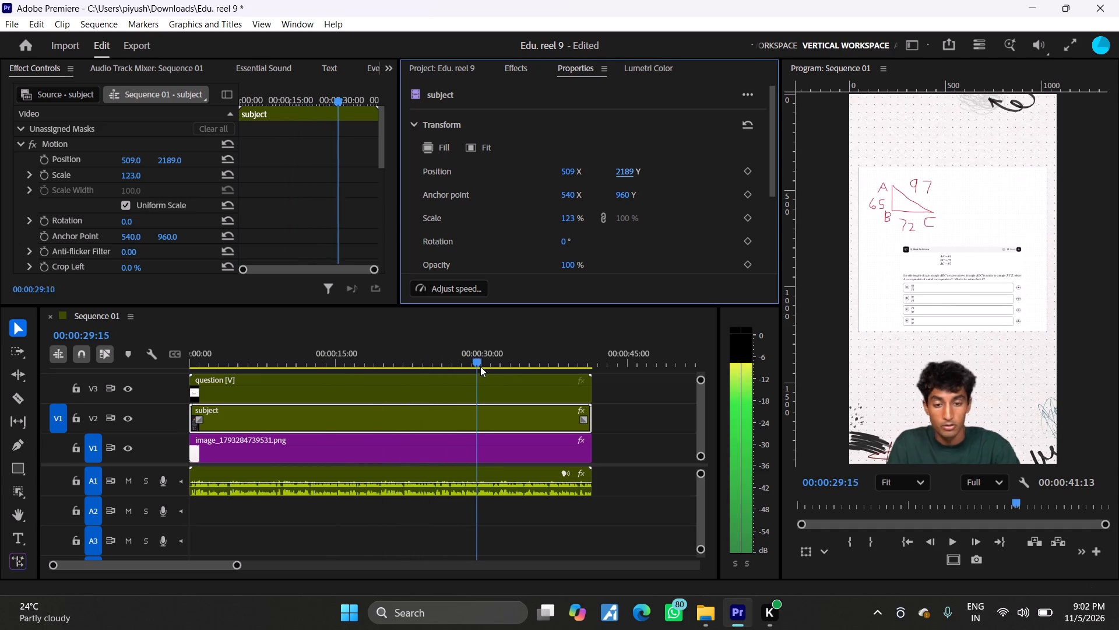
left_click_drag(480, 366, 161, 367)
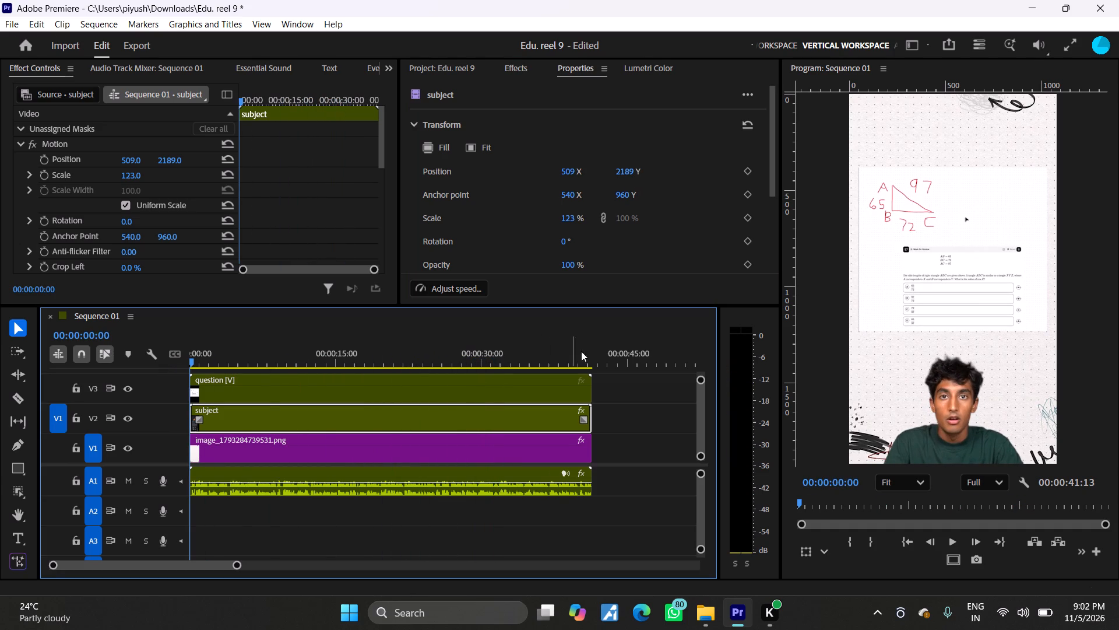
Apply the Roughen Edges + drop shadow preset from the Floc presets to the question clip on V3.
left_click(353, 380)
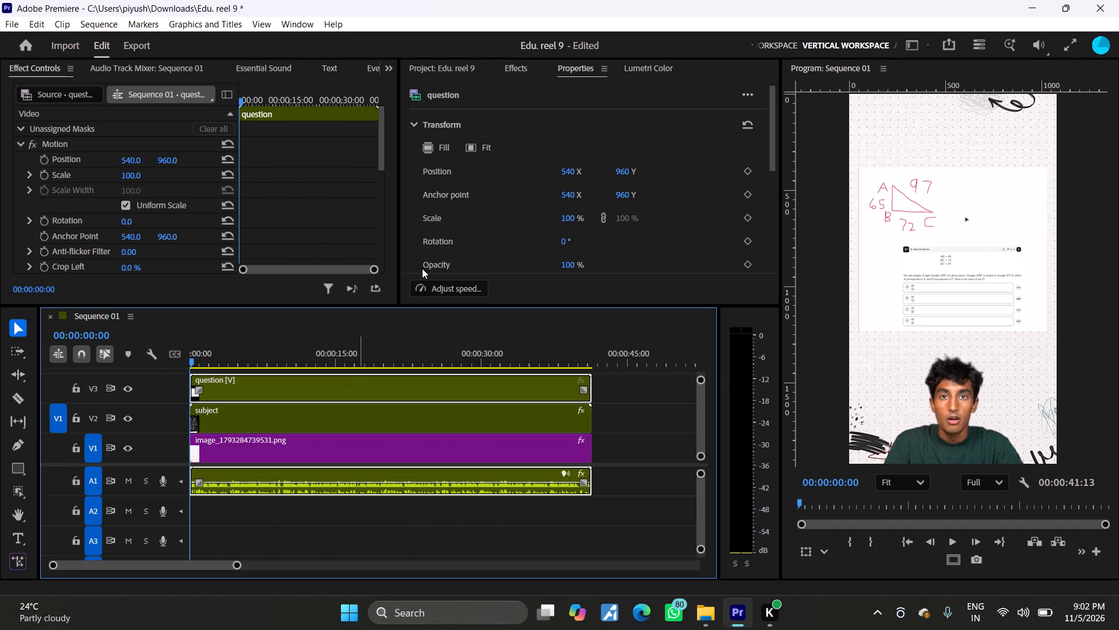
left_click(515, 65)
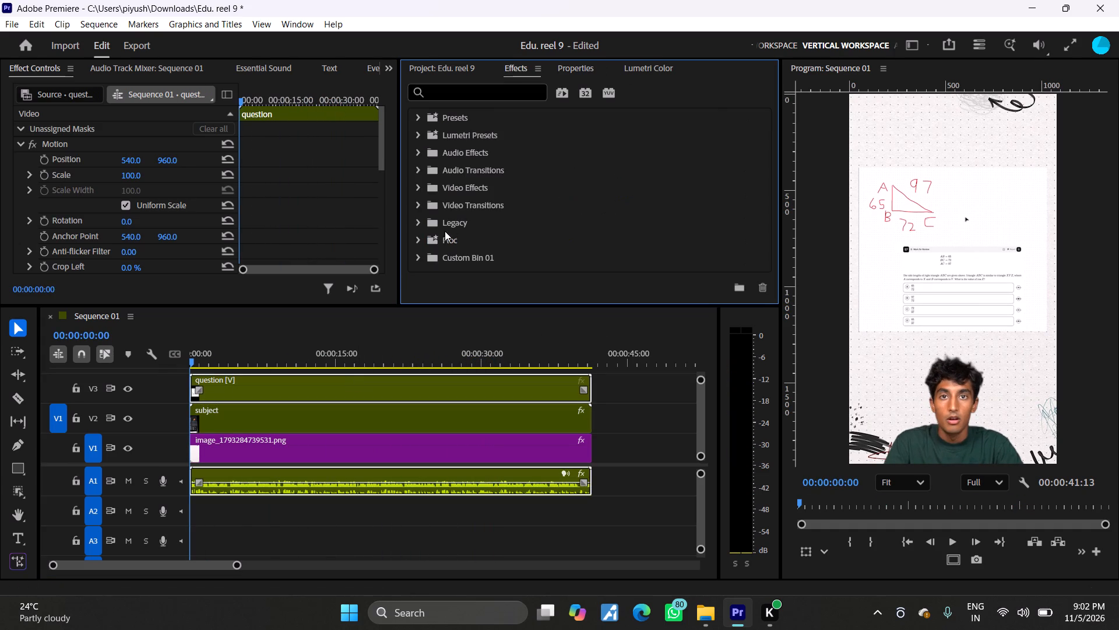
left_click(419, 241)
scroll(566, 226, "down", 7)
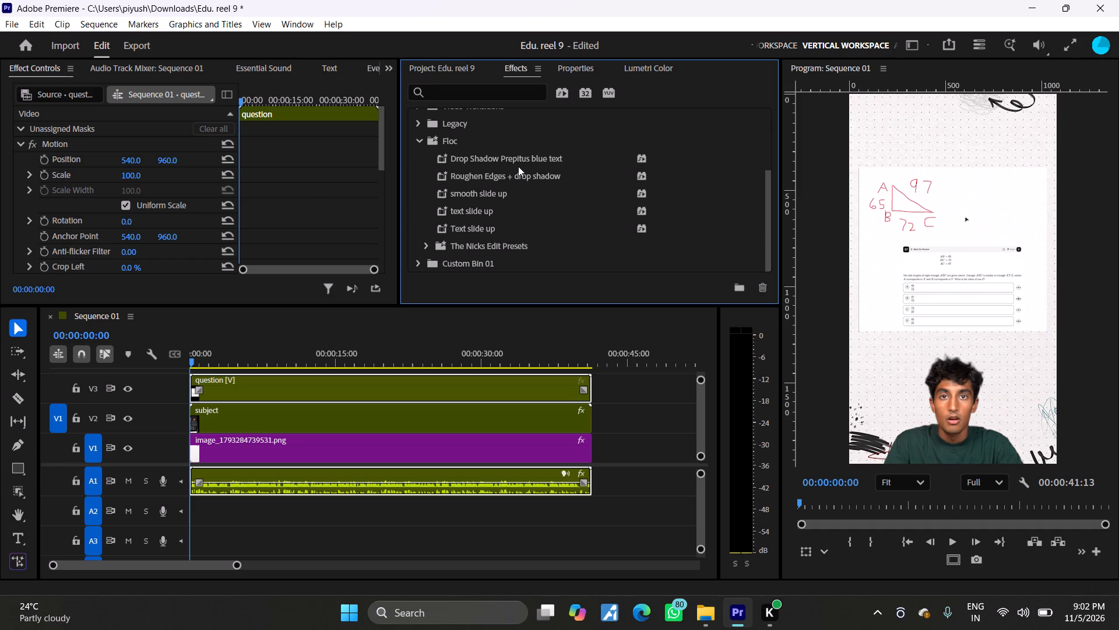
left_click_drag(518, 175, 363, 351)
left_click_drag(363, 351, 311, 390)
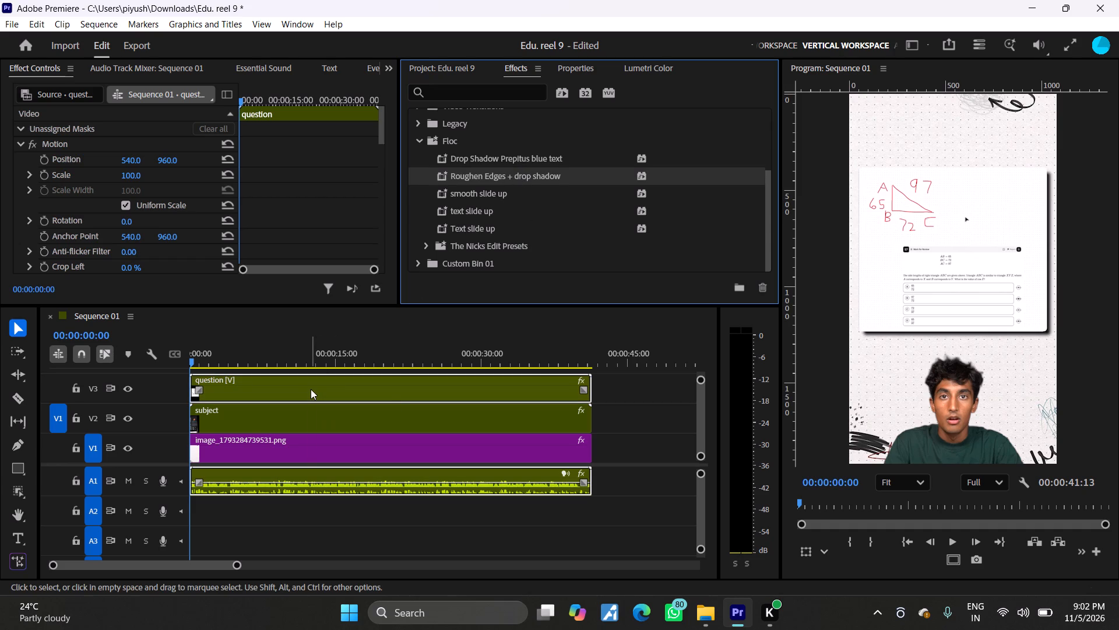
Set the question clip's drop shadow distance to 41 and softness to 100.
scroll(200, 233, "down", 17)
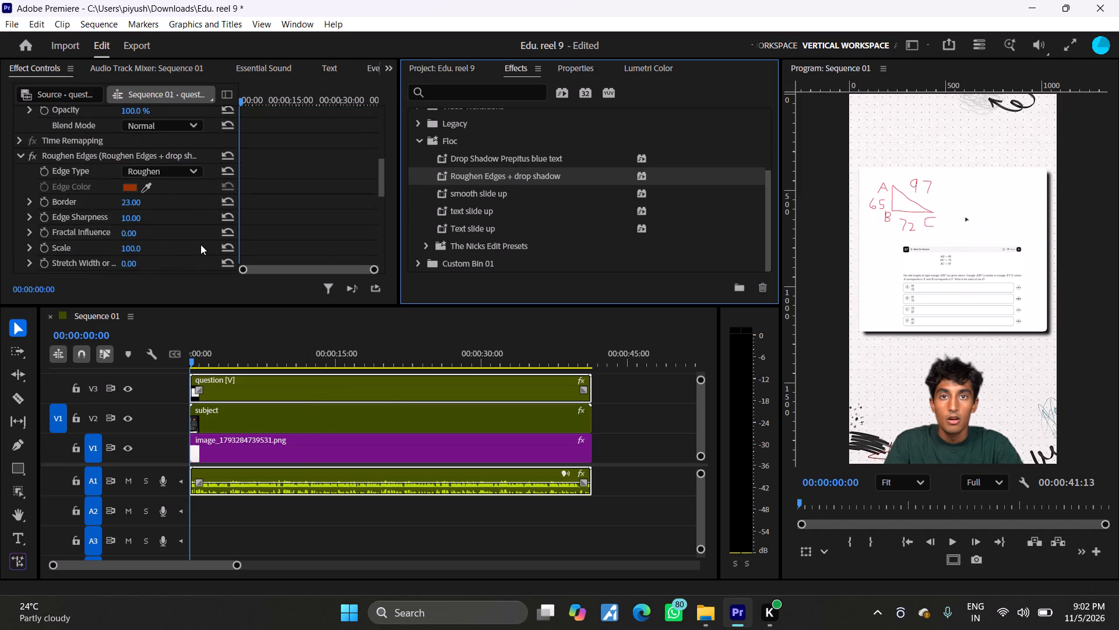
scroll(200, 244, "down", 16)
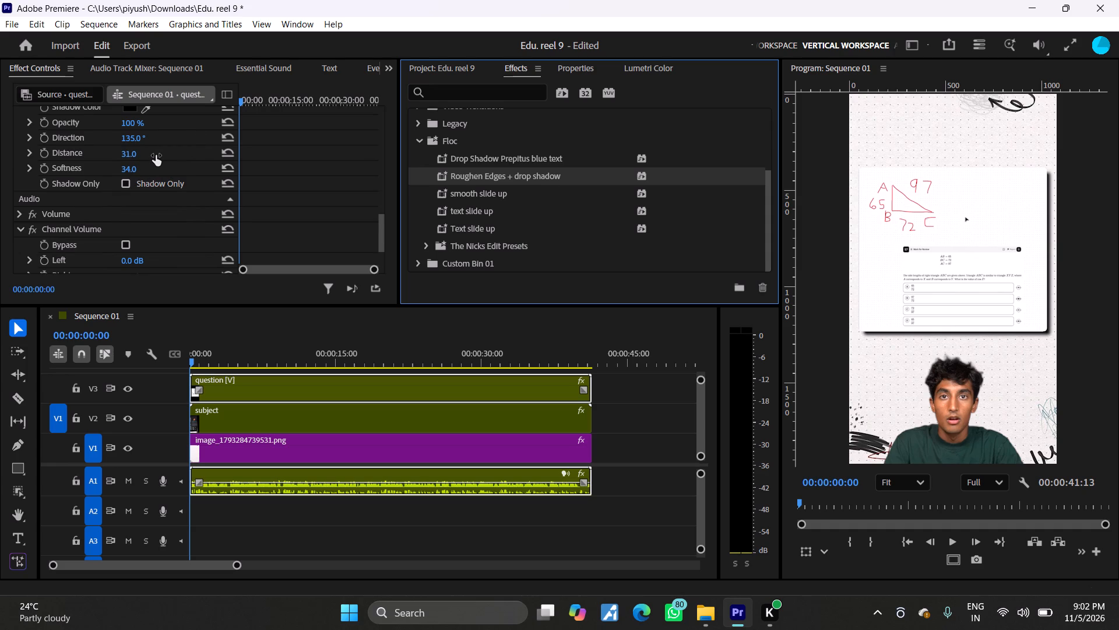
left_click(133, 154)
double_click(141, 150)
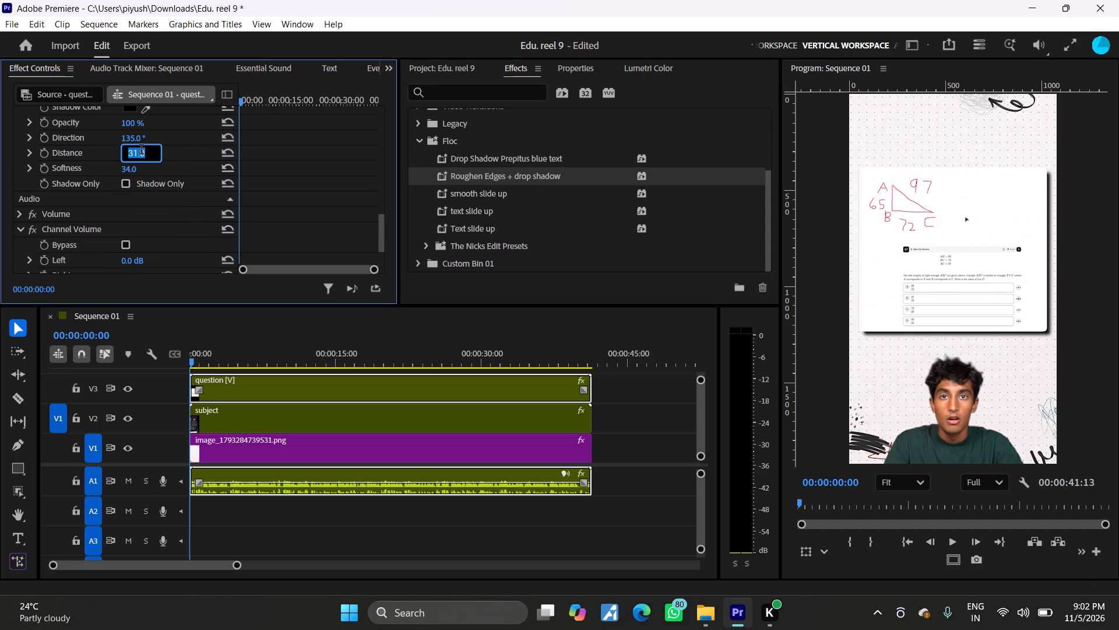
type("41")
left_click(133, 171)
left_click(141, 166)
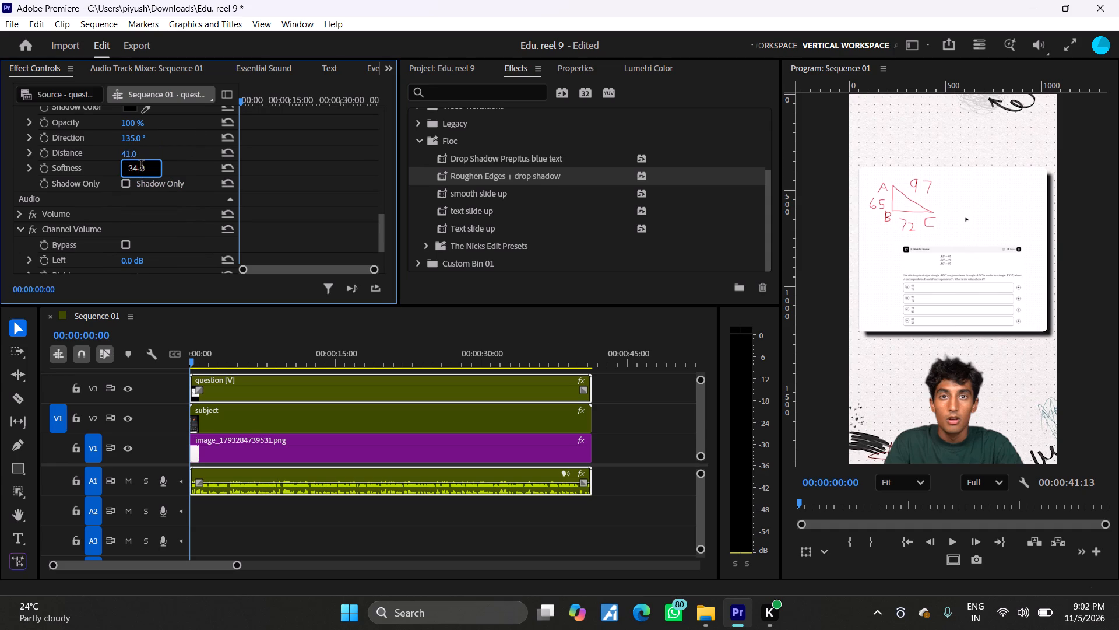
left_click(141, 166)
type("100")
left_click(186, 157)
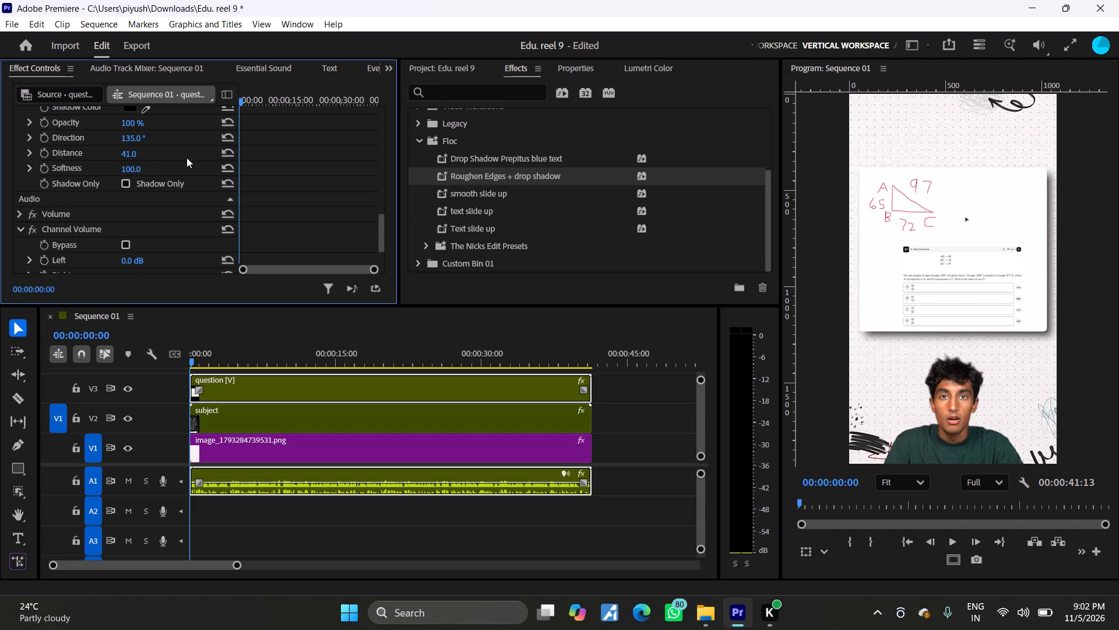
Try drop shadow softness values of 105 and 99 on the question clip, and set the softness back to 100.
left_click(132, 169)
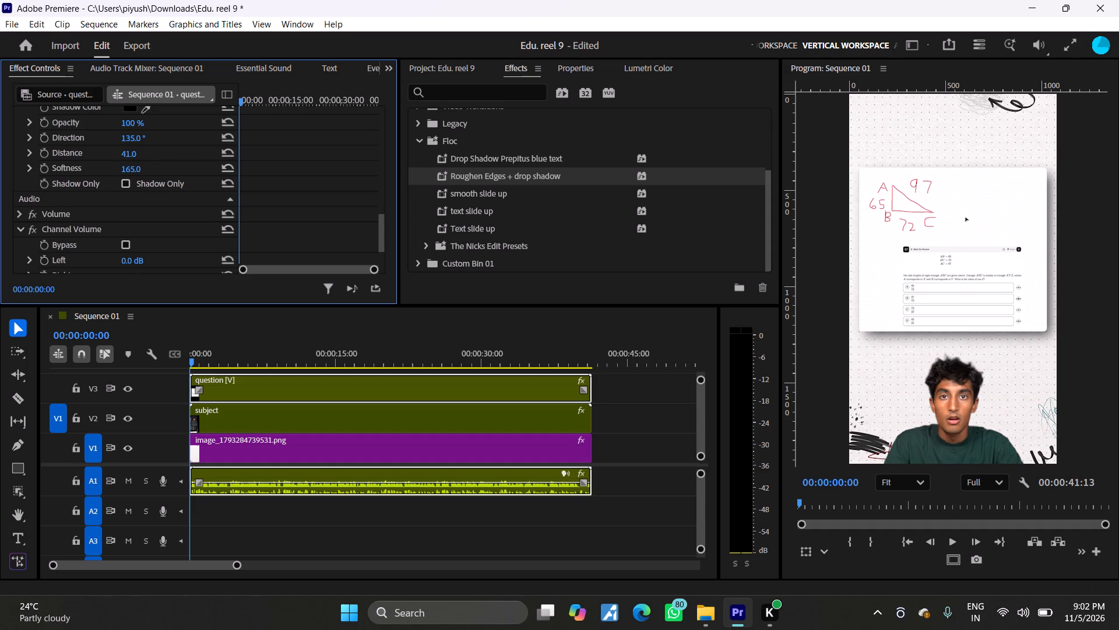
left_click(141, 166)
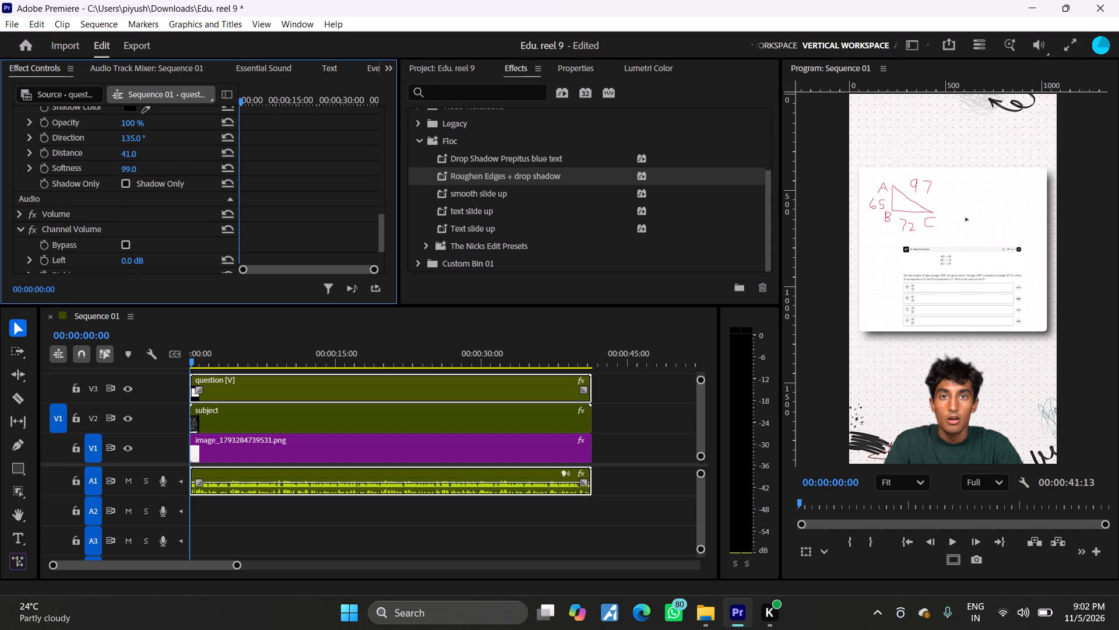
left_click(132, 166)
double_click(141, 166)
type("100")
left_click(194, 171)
Increase the question clip's drop shadow distance to 69 and softness to 172.
left_click_drag(125, 152, 126, 152)
left_click_drag(126, 152, 145, 151)
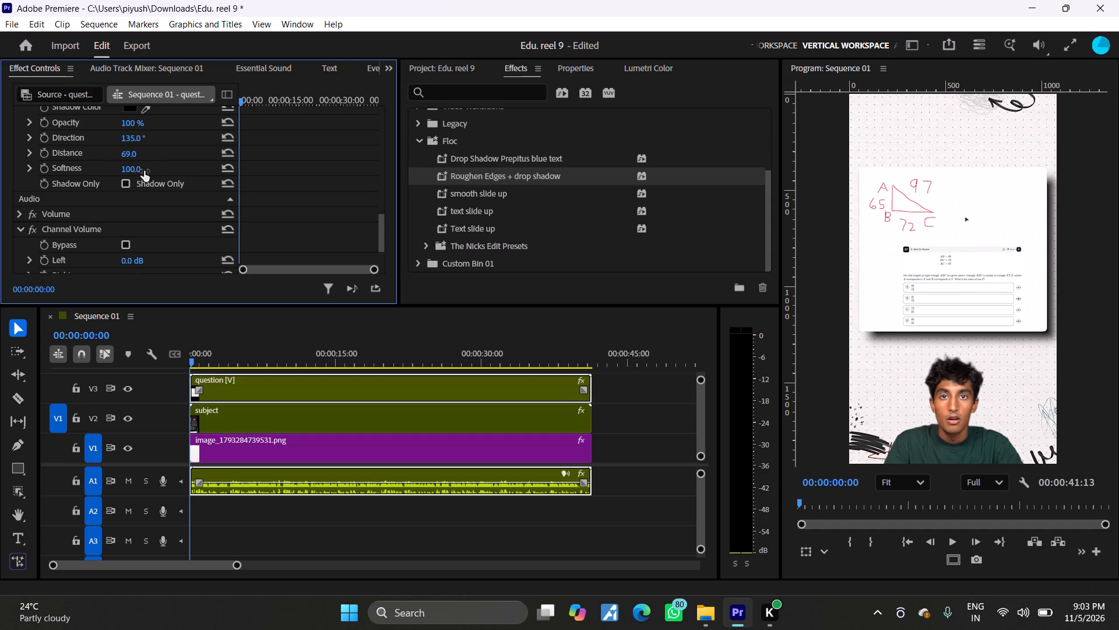
left_click_drag(144, 169, 138, 169)
left_click_drag(138, 169, 110, 169)
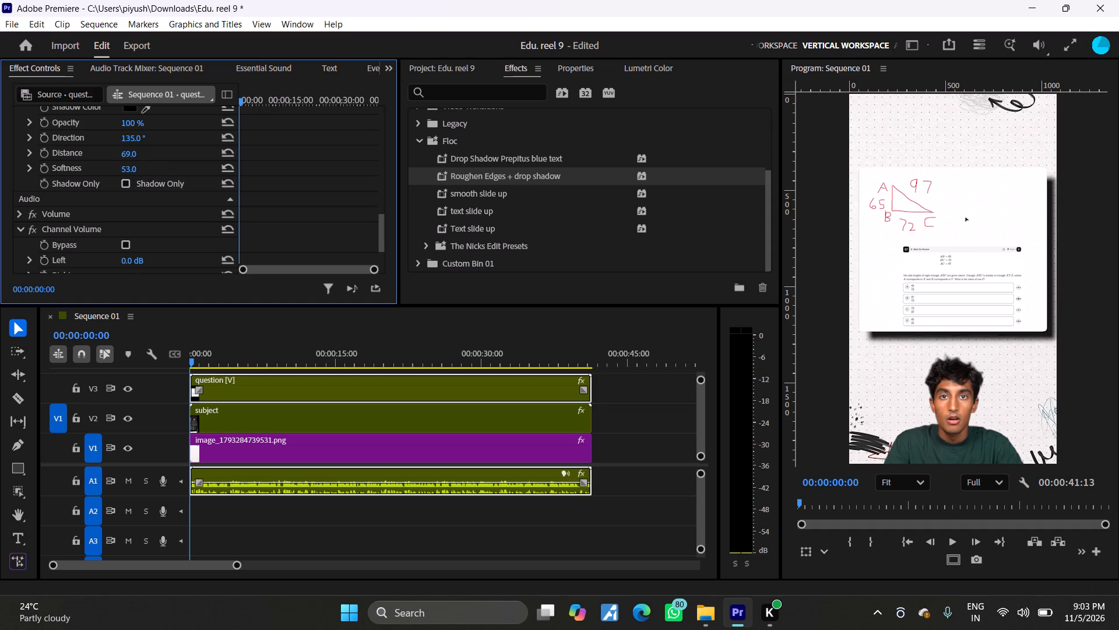
left_click_drag(110, 169, 191, 176)
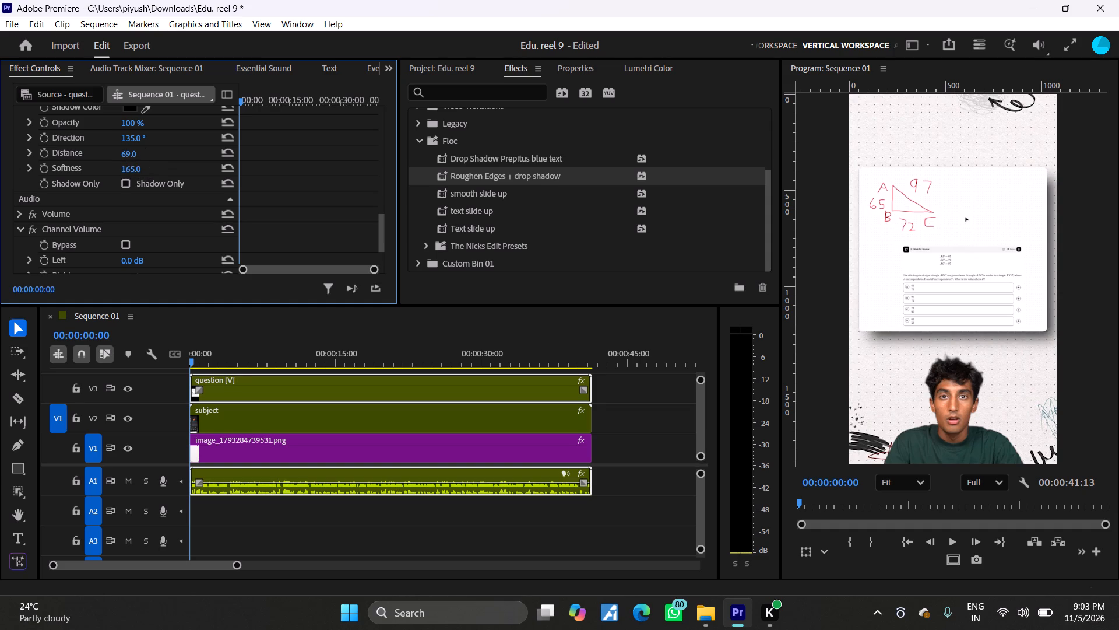
left_click_drag(191, 176, 196, 175)
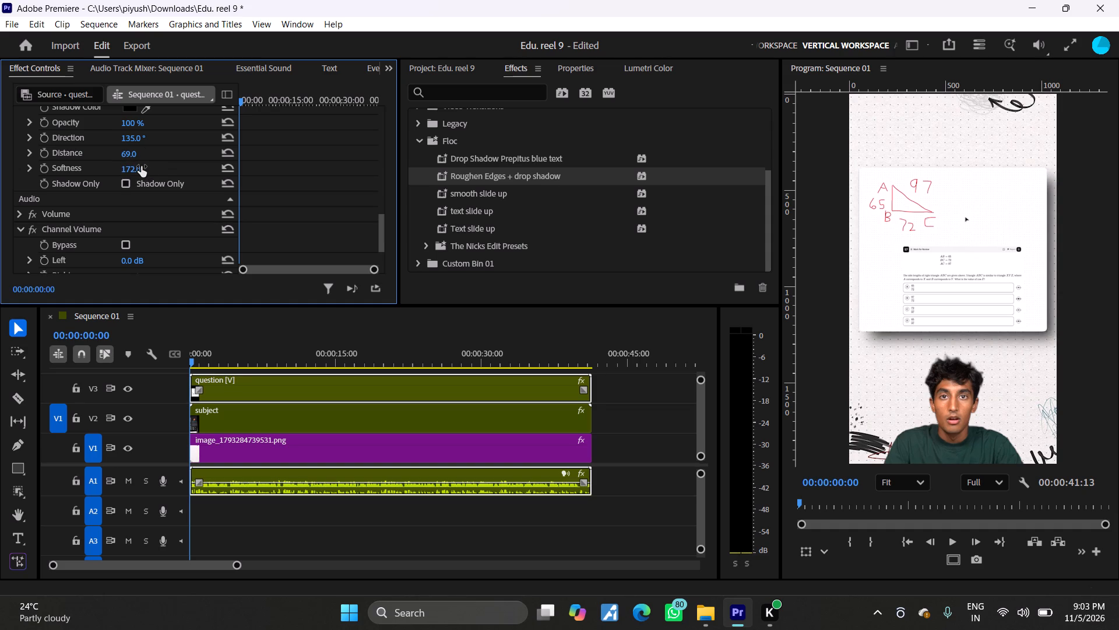
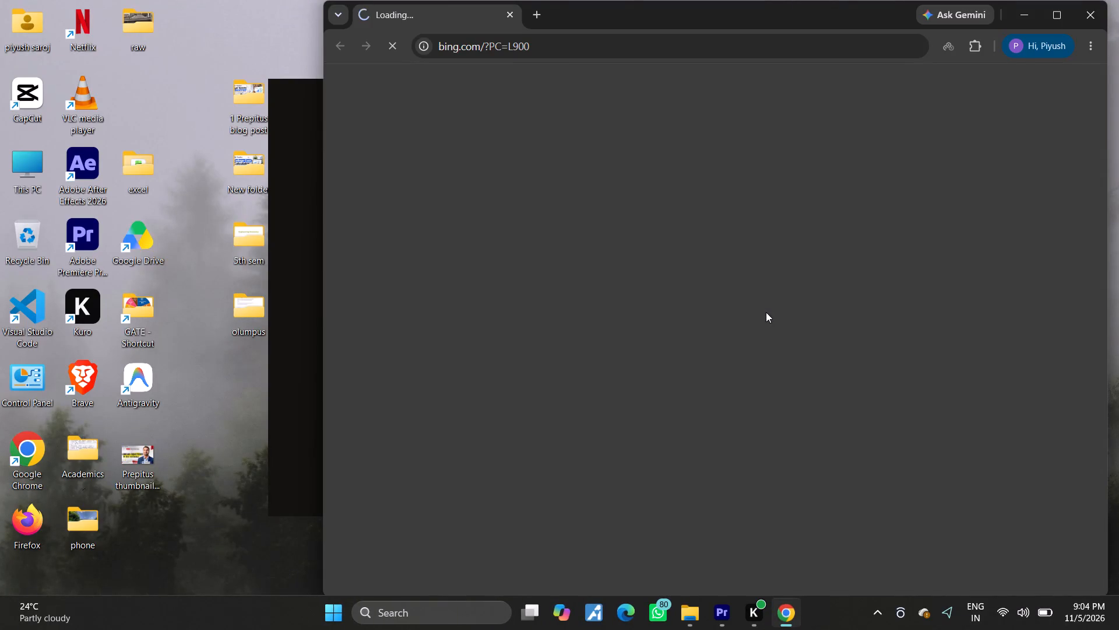
left_click(1055, 7)
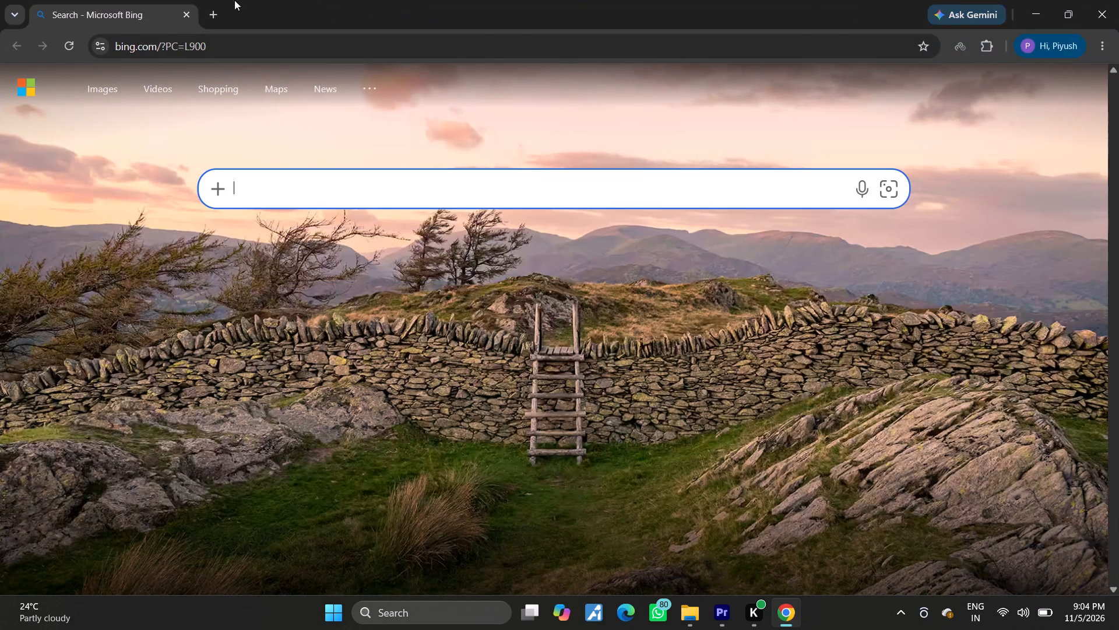
left_click(212, 13)
left_click(185, 13)
key("b")
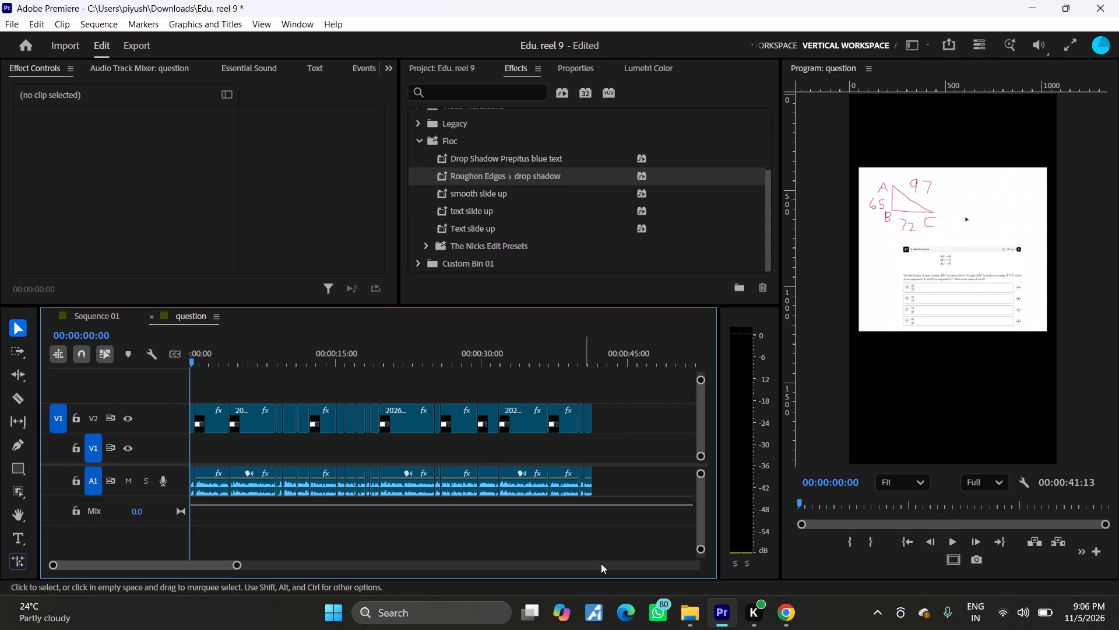
Import the downloaded question screenshot from the Downloads folder into the question sequence and place it on V3 at the sequence start.
left_click(694, 611)
left_click(55, 229)
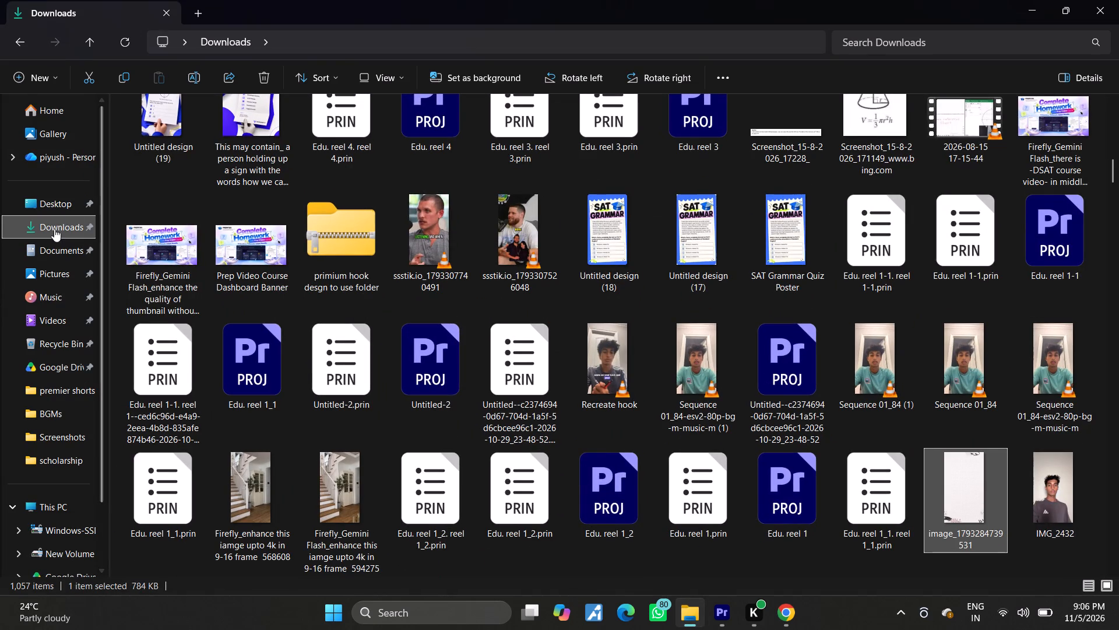
left_click_drag(157, 150, 728, 604)
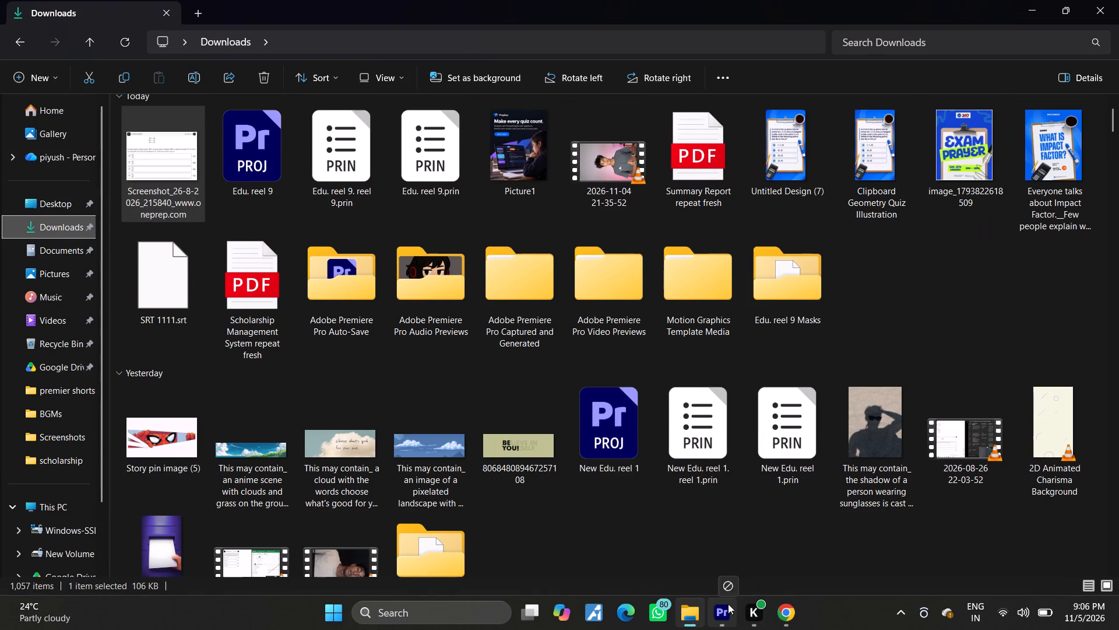
left_click_drag(728, 604, 224, 452)
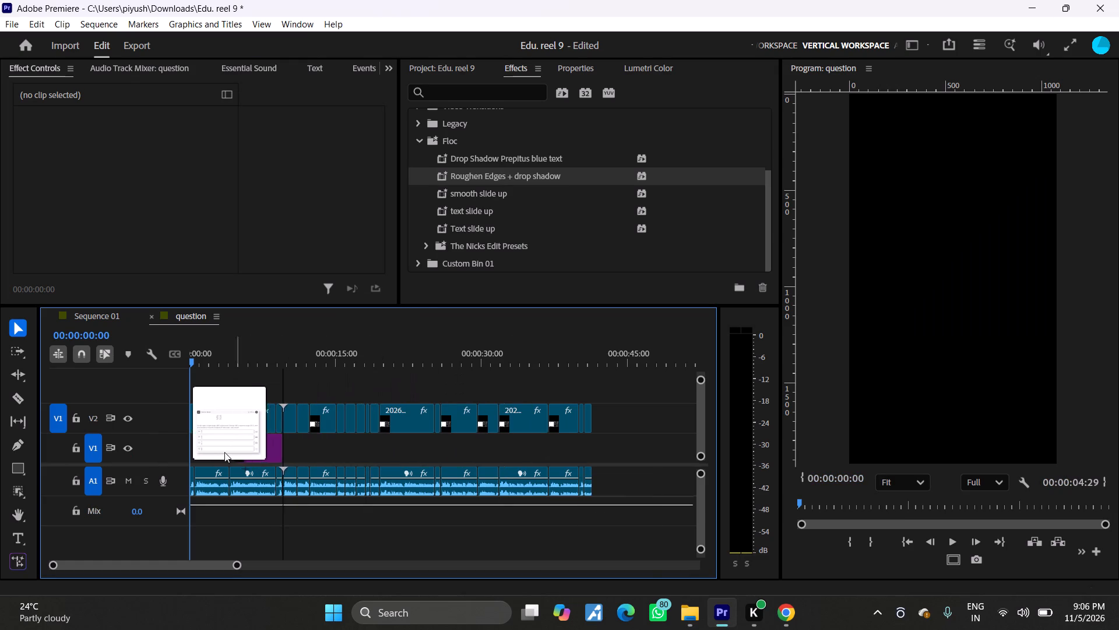
left_click_drag(224, 452, 175, 452)
left_click_drag(214, 447, 209, 394)
Move all the screen recording clips down to V1 and the screenshot clip down to V2, keeping their timing.
left_click_drag(632, 414, 154, 428)
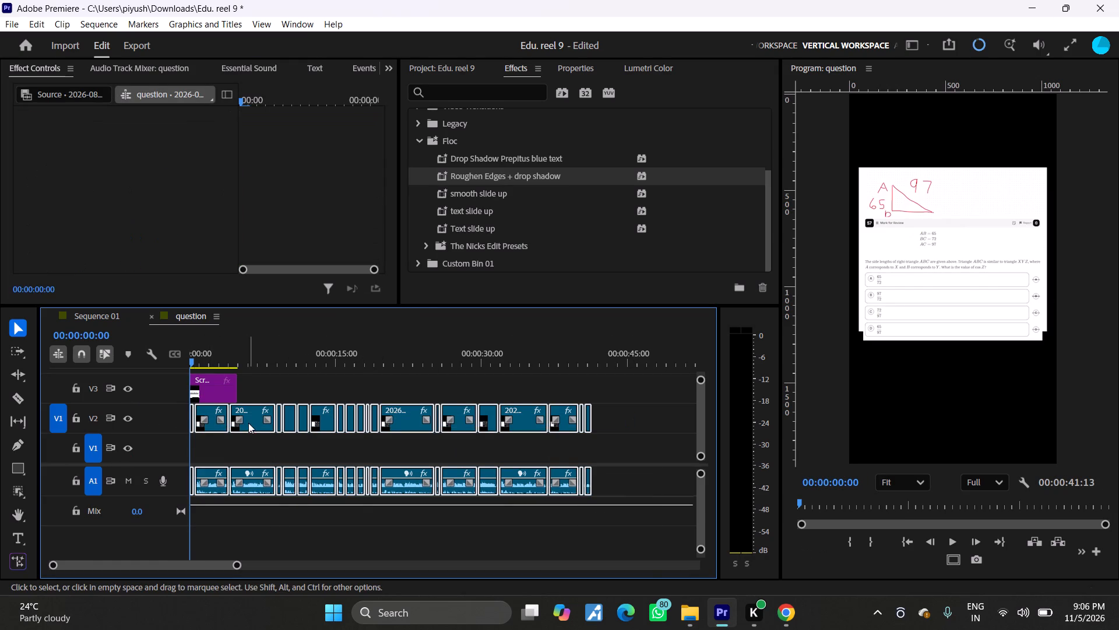
left_click_drag(250, 422, 248, 449)
left_click_drag(217, 388, 216, 418)
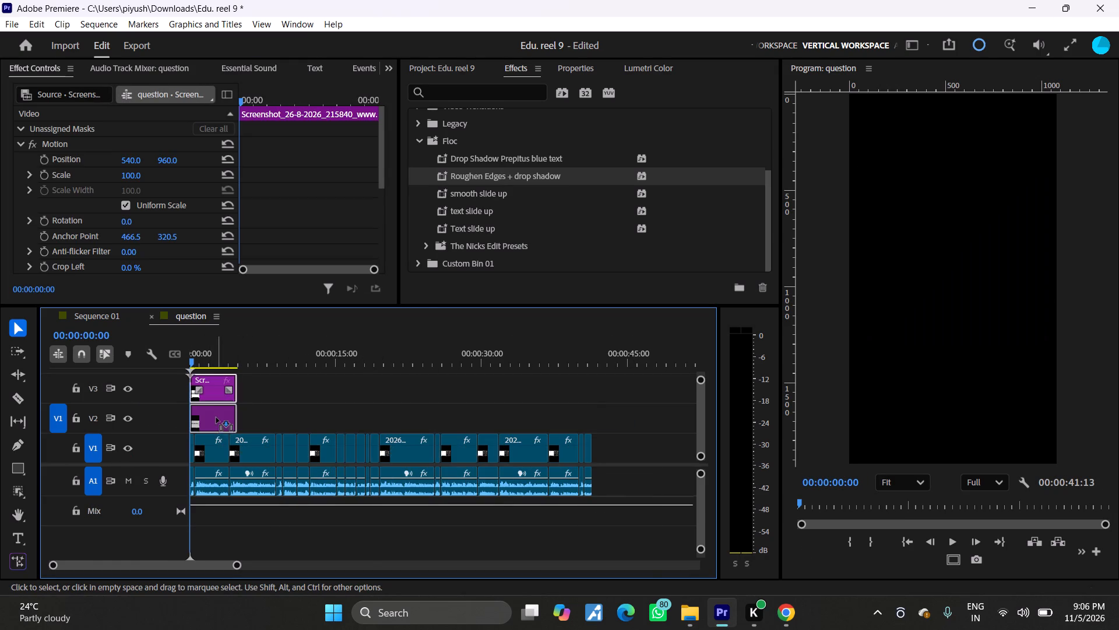
left_click_drag(216, 418, 216, 422)
Extend the screenshot clip on V2 to the end of the recording clips, for a duration of 00:00:41:13.
left_click_drag(237, 416, 592, 437)
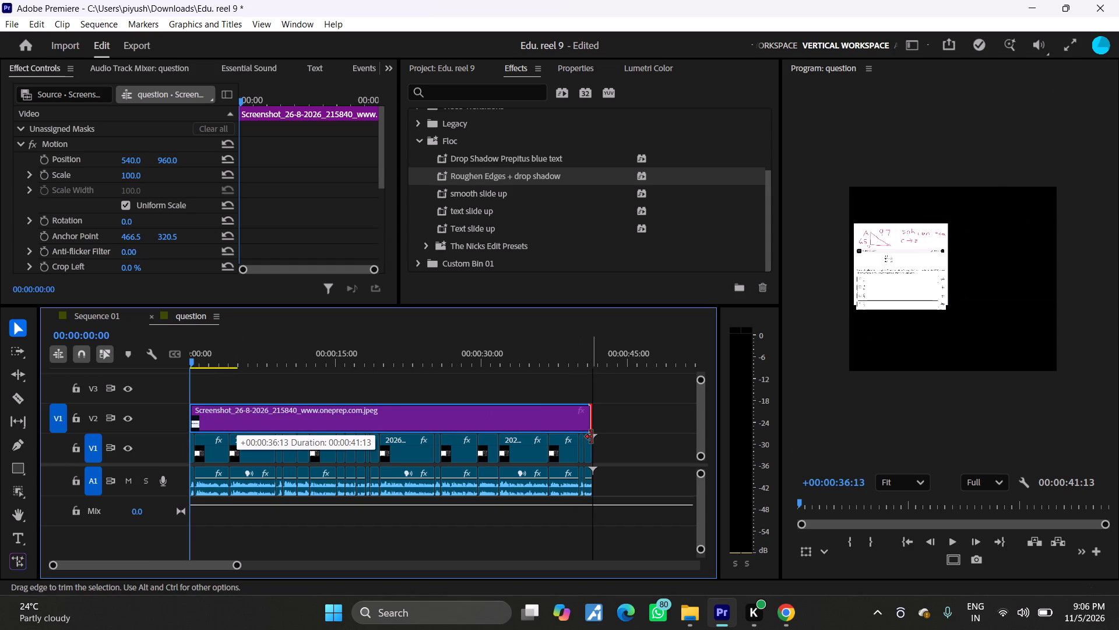
left_click_drag(592, 437, 594, 437)
left_click(628, 451)
Scale the question screenshot clip on V2 to 105% and set its vertical position to 1089.
left_click(511, 417)
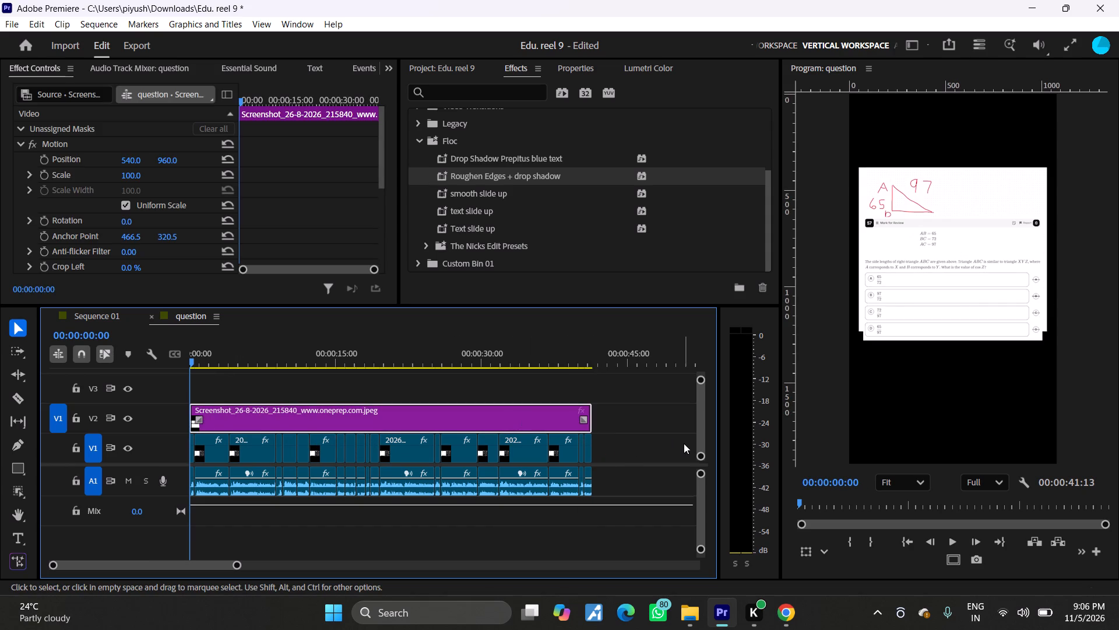
left_click(580, 64)
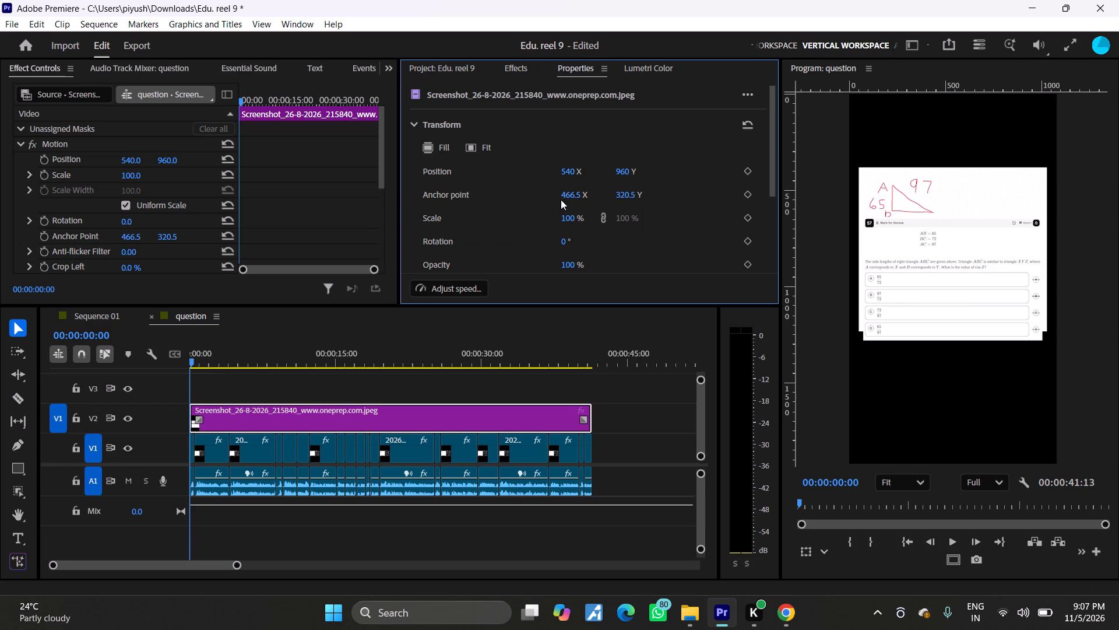
left_click_drag(622, 172, 614, 172)
left_click_drag(614, 172, 606, 174)
left_click_drag(575, 218, 582, 218)
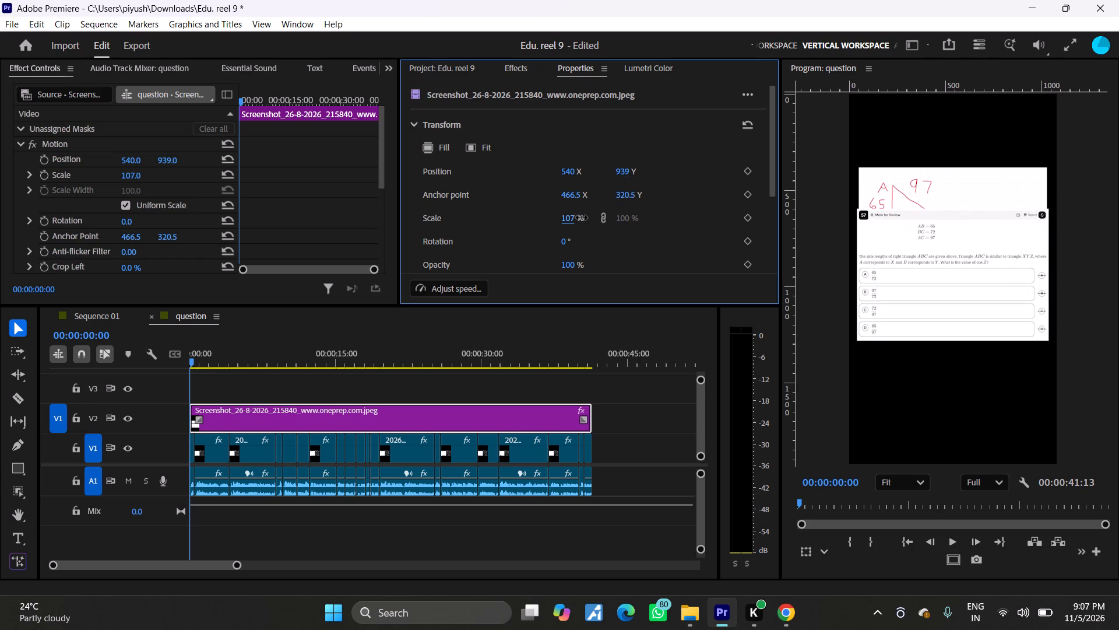
left_click_drag(582, 218, 582, 218)
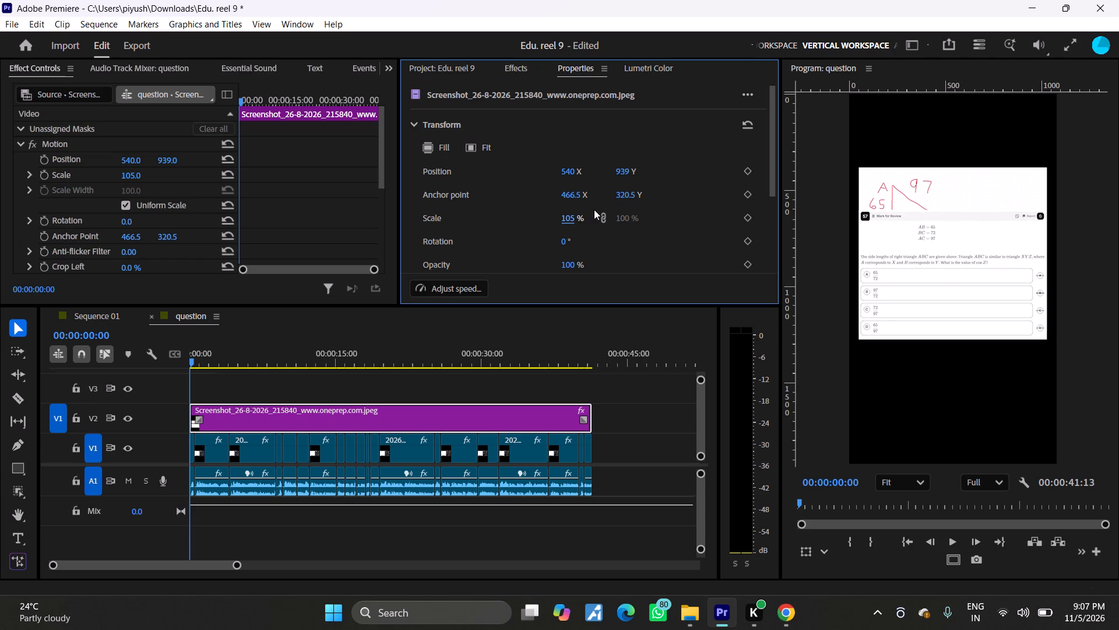
left_click_drag(626, 168, 632, 170)
left_click_drag(632, 170, 806, 194)
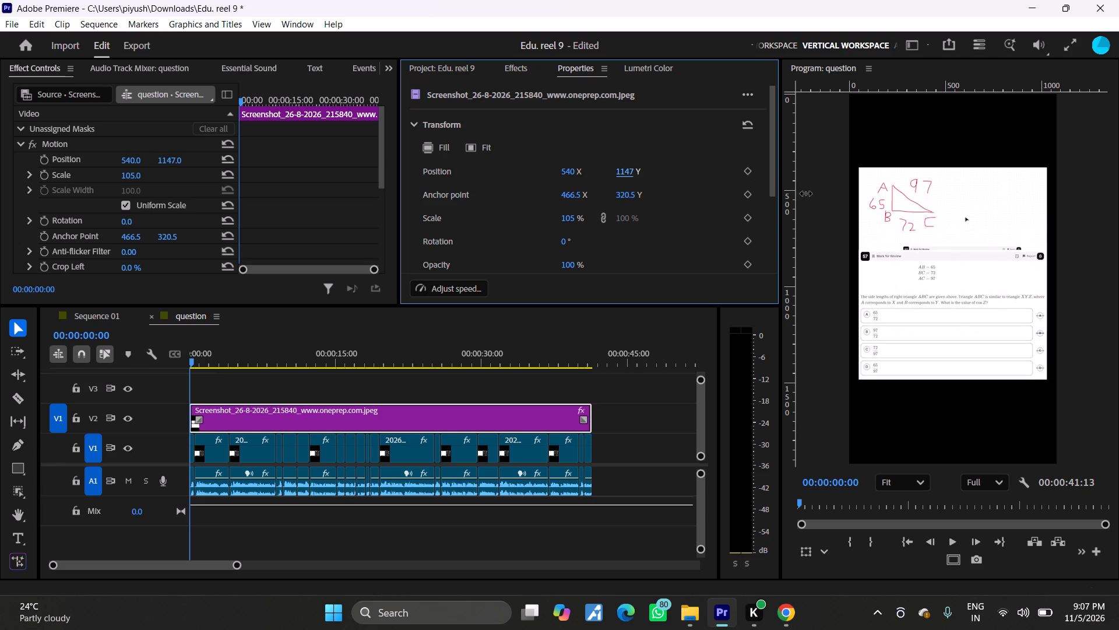
left_click_drag(806, 194, 766, 197)
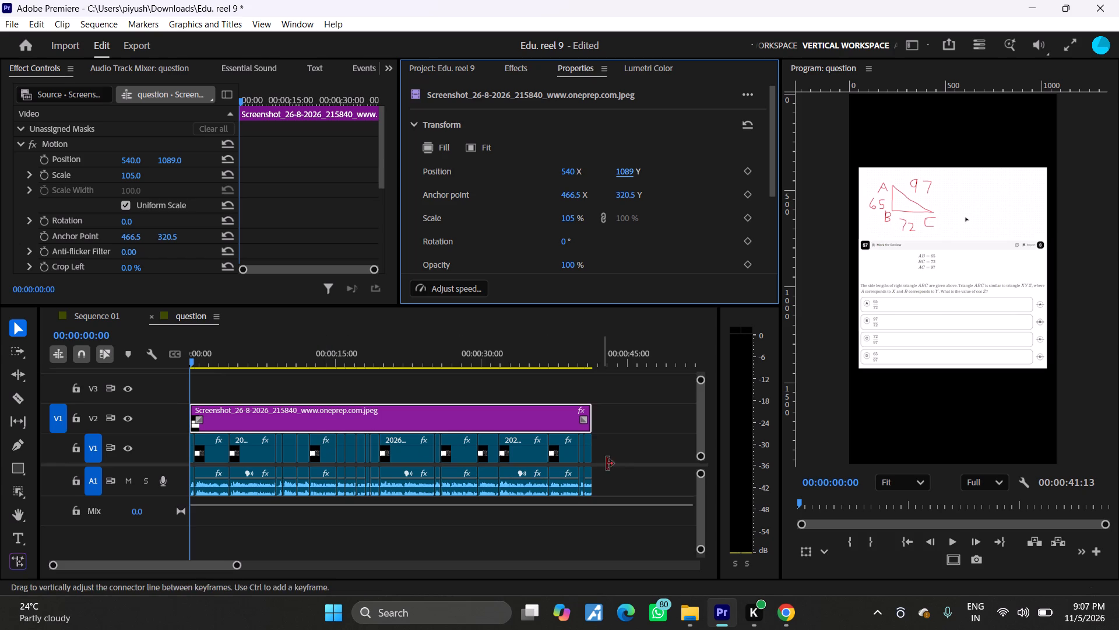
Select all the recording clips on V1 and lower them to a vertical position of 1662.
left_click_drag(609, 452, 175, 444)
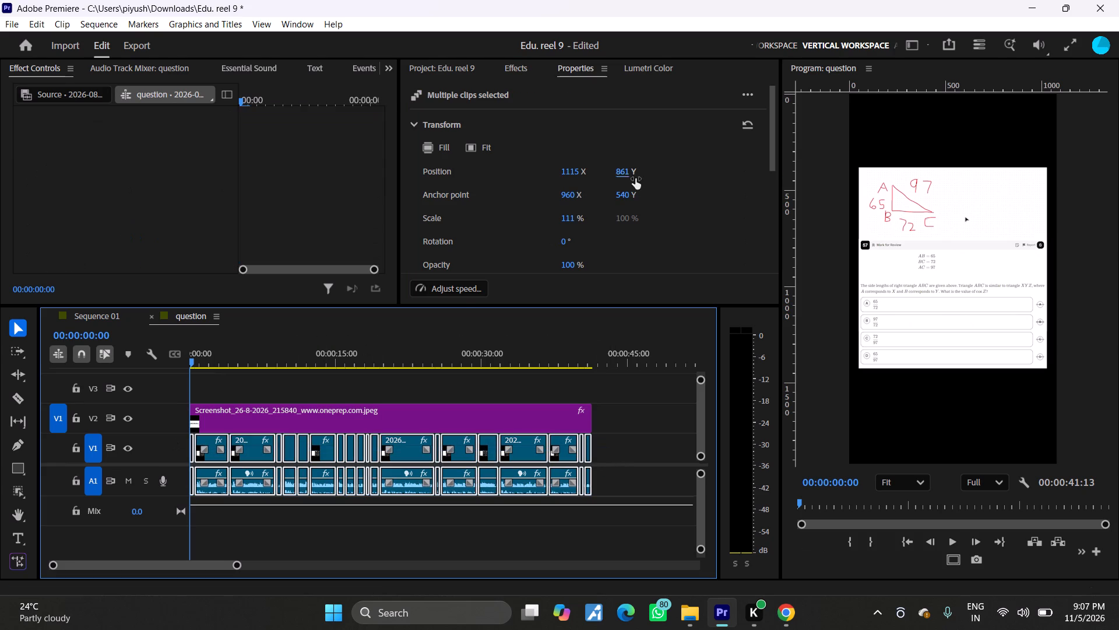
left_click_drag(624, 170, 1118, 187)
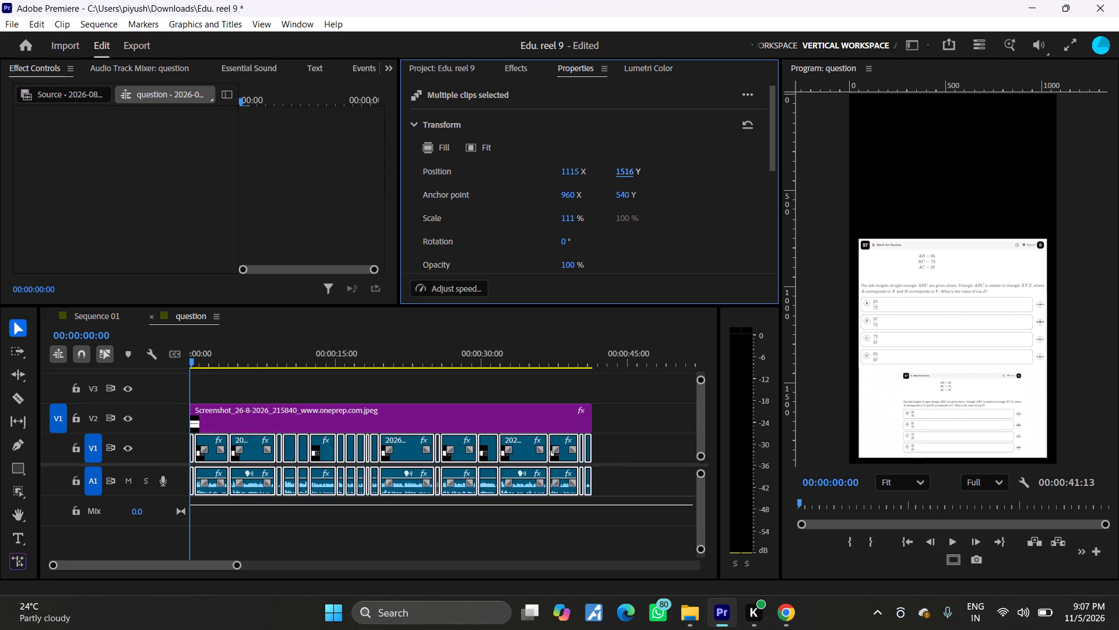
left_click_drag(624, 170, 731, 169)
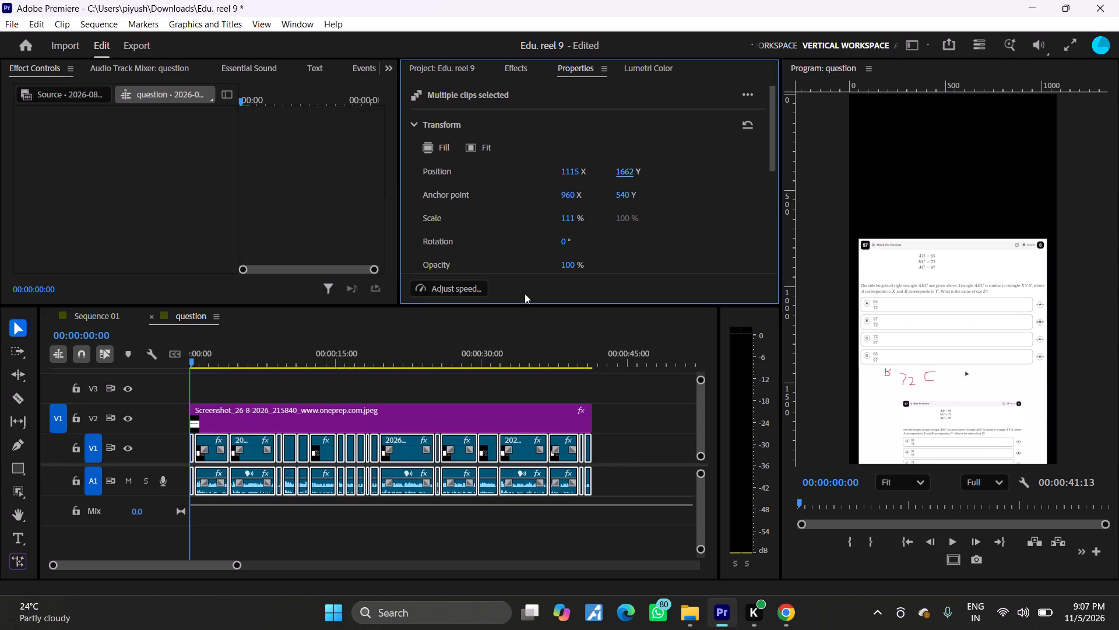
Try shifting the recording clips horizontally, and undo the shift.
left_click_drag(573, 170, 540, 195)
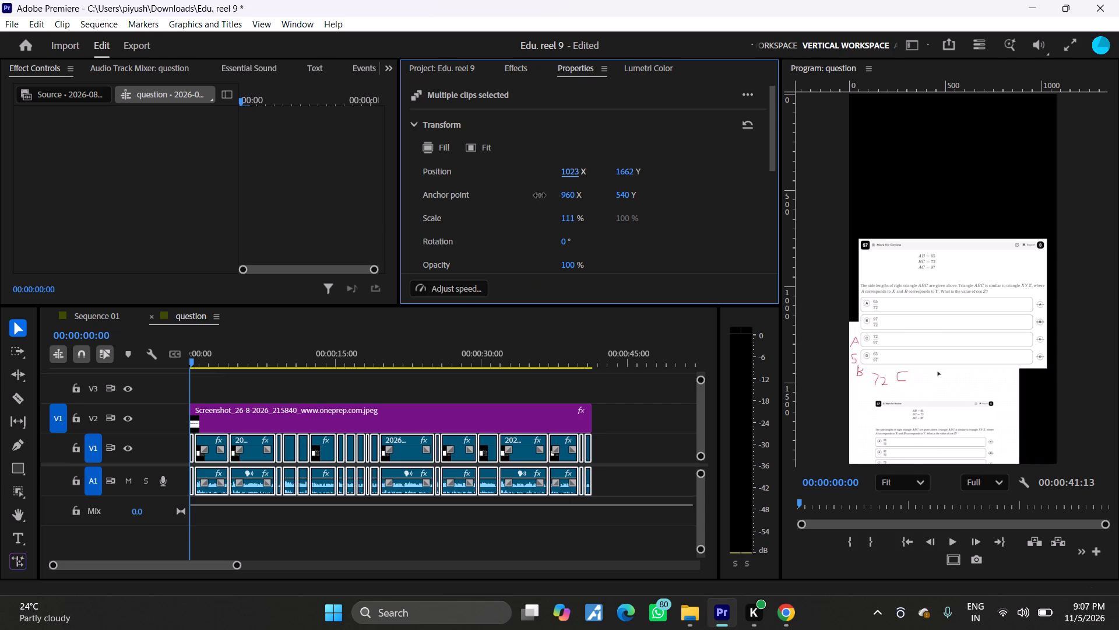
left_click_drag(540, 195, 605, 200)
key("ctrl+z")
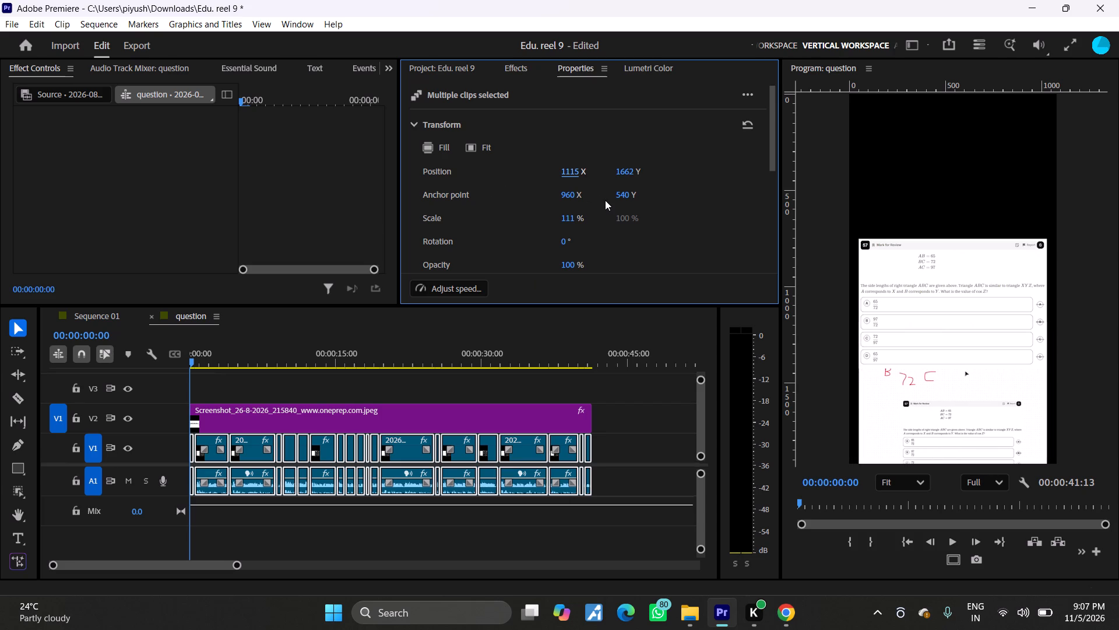
Raise the question screenshot clip on V2 to a vertical position of 618.
left_click(500, 418)
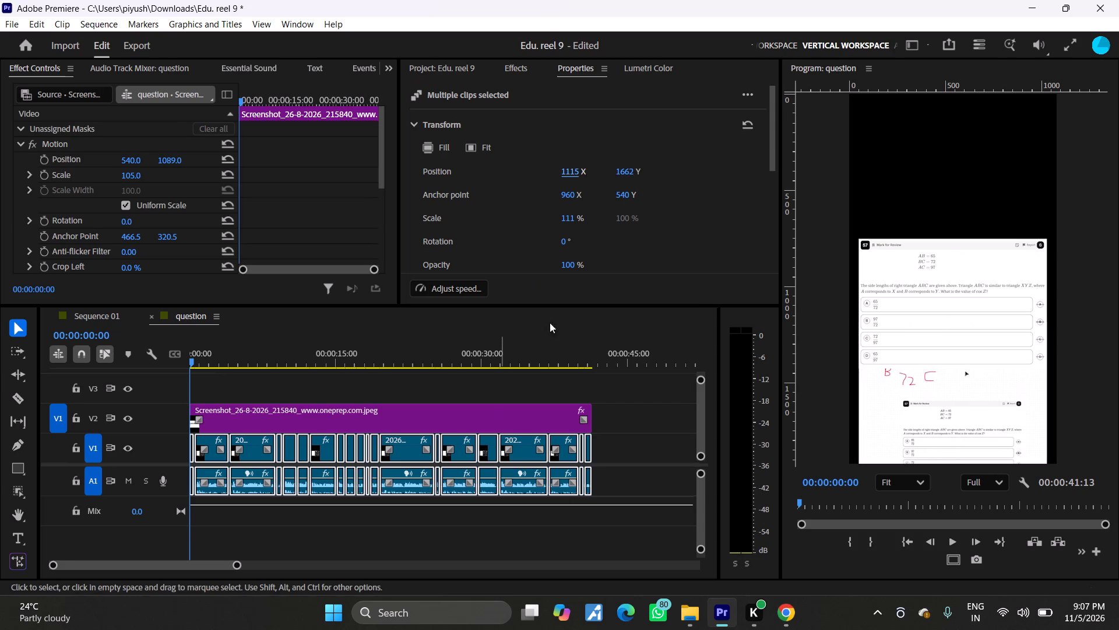
left_click_drag(628, 166, 386, 218)
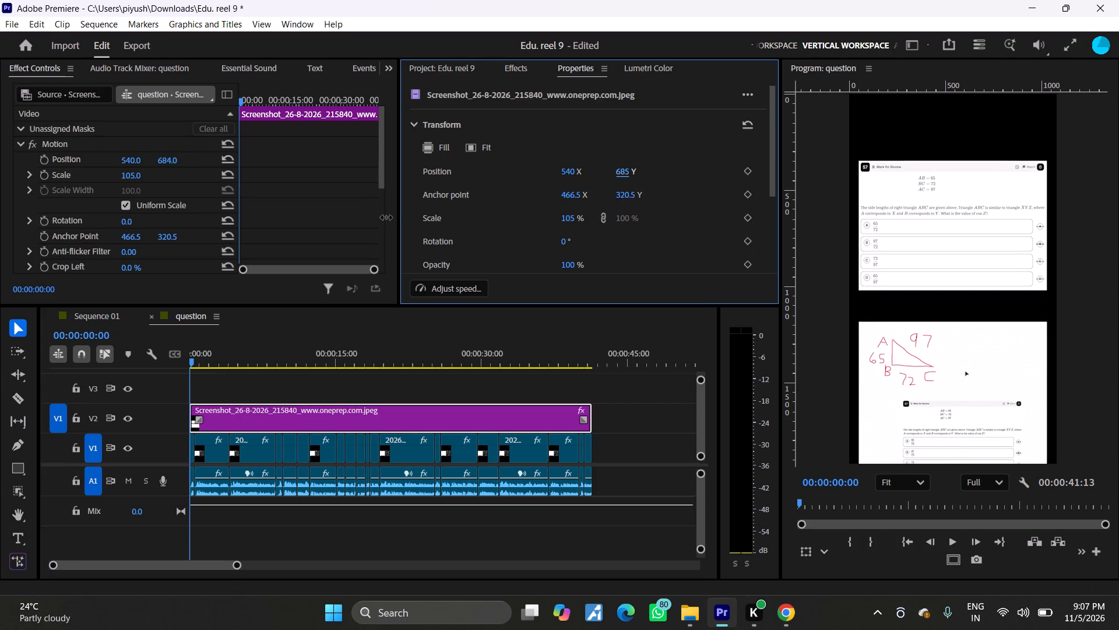
left_click_drag(386, 218, 340, 220)
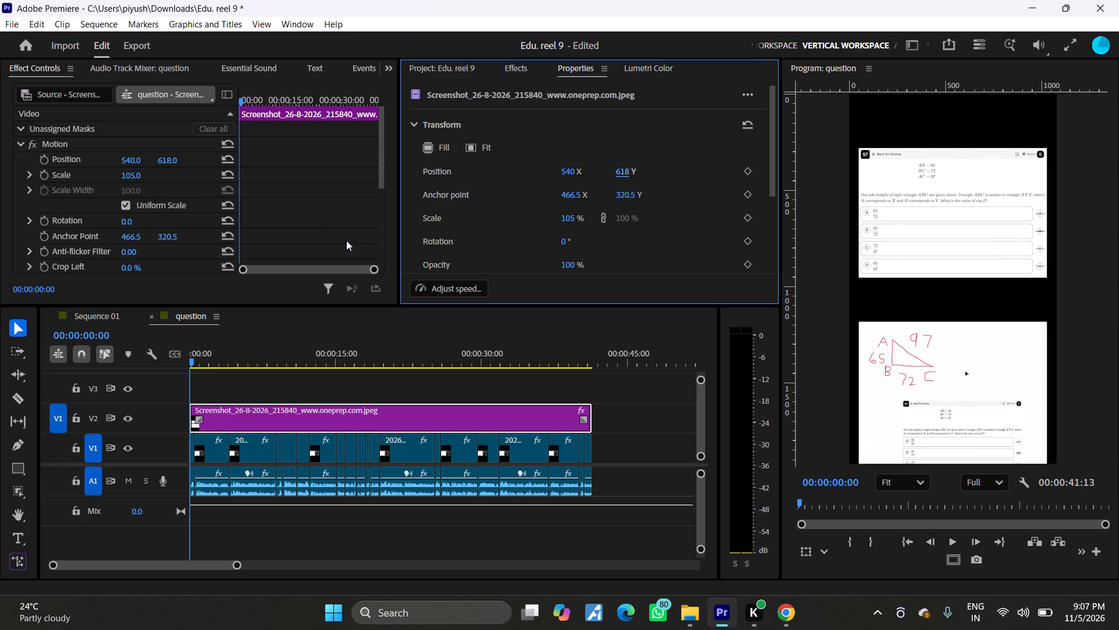
Set the vertical position of all the recording clips on V1 to 1433, directly beneath the question screenshot.
left_click_drag(615, 443, 570, 445)
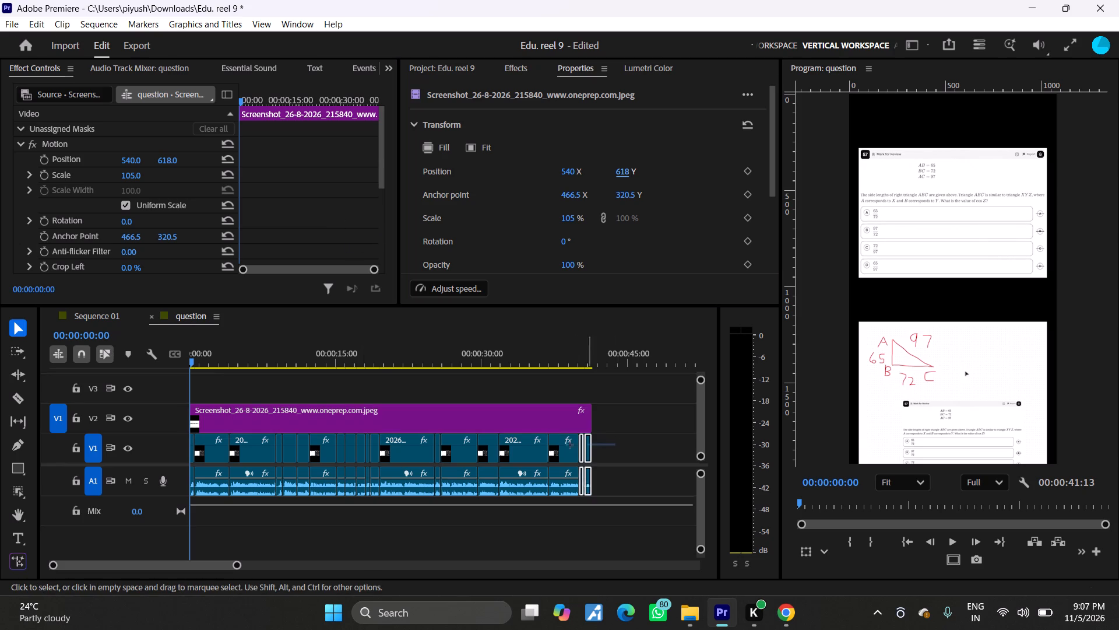
left_click_drag(570, 445, 170, 445)
left_click_drag(629, 174, 614, 175)
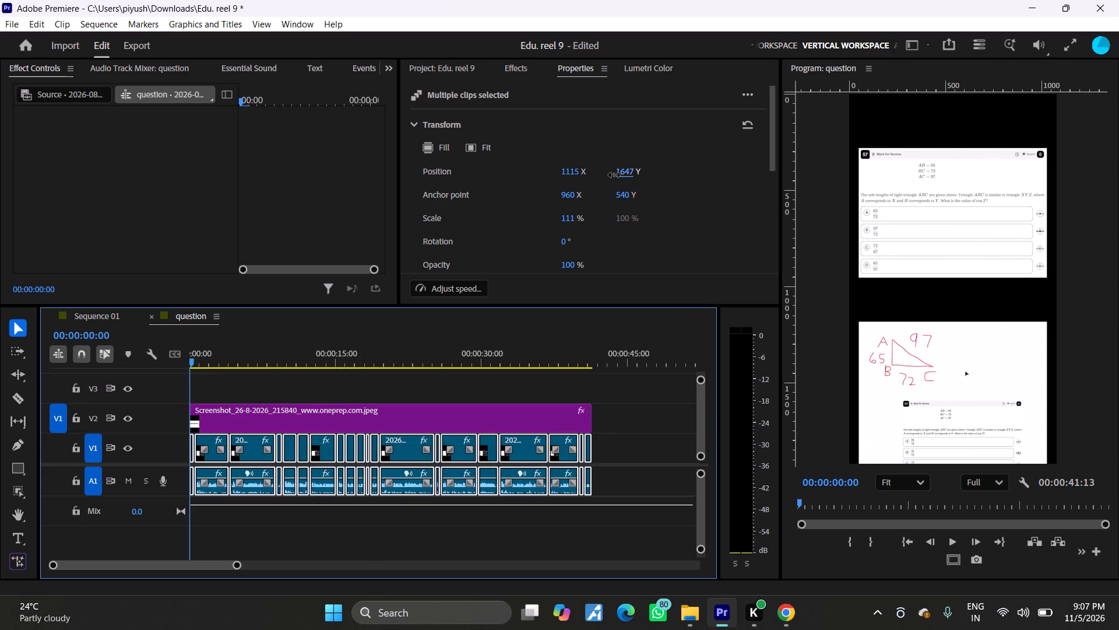
left_click_drag(614, 175, 497, 190)
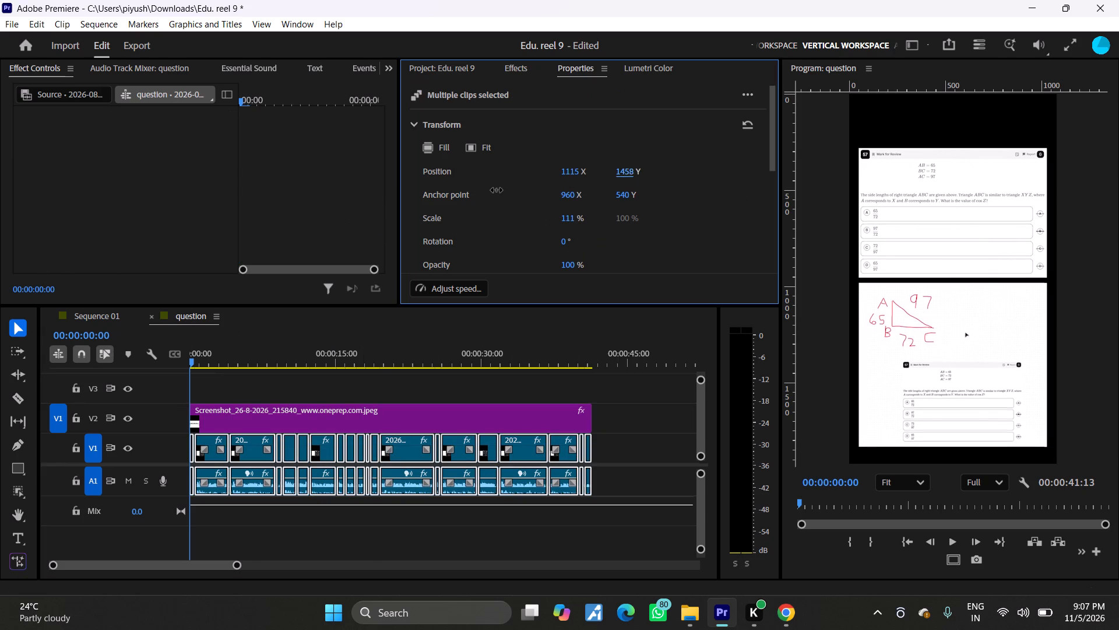
left_click_drag(497, 190, 481, 192)
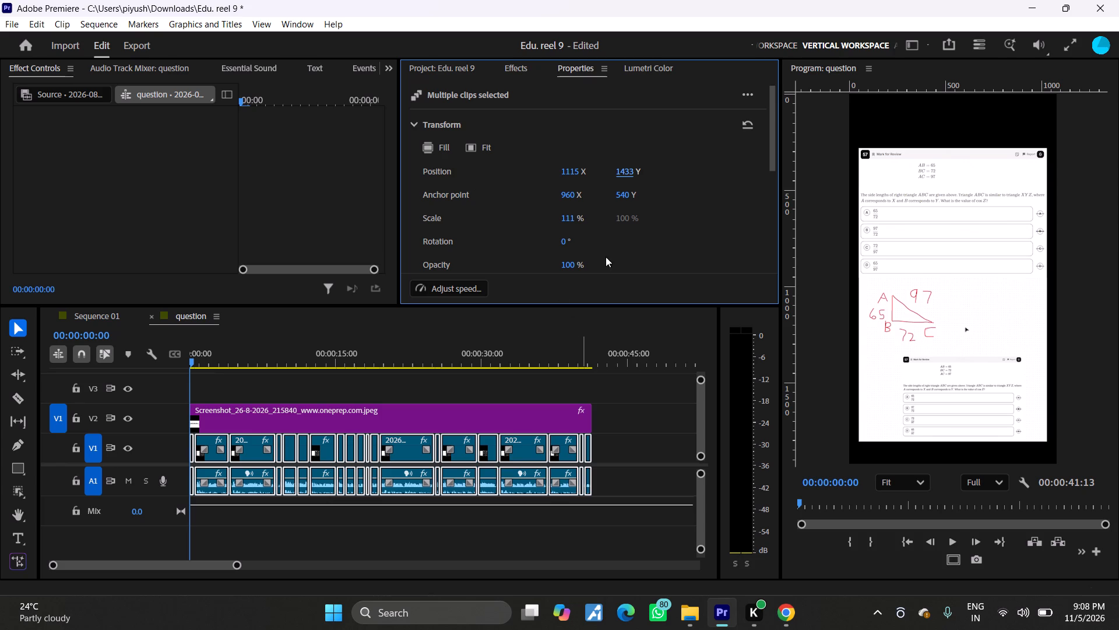
Crop the bottom of the recording clips to 57%, scrubbing the sequence to check that the handwritten solution fits.
scroll(666, 205, "down", 13)
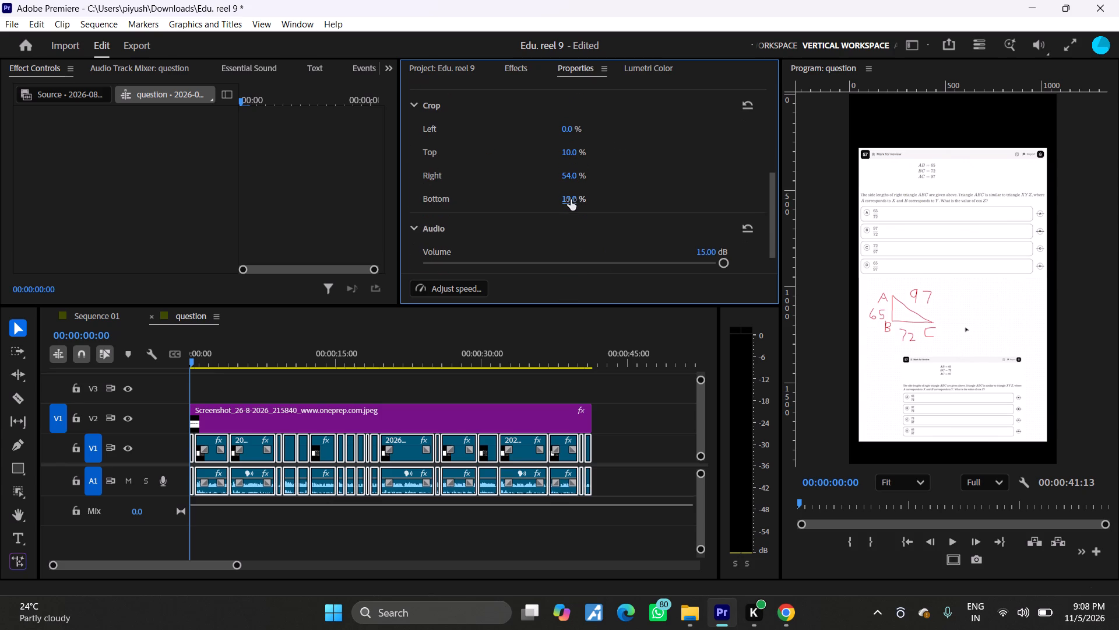
left_click_drag(571, 199, 586, 196)
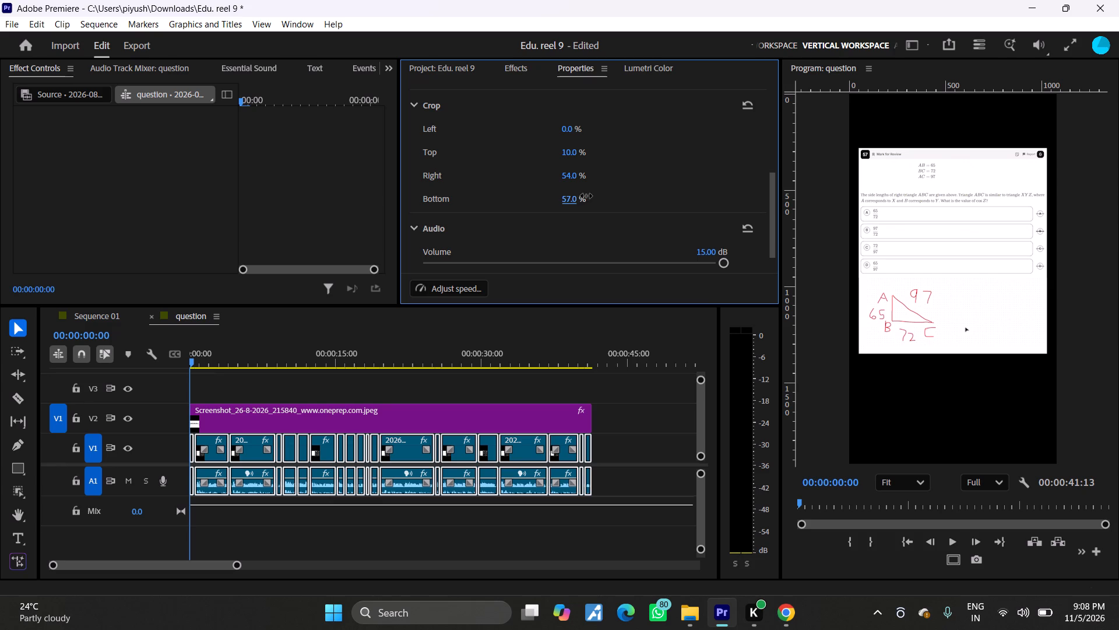
left_click_drag(586, 196, 587, 196)
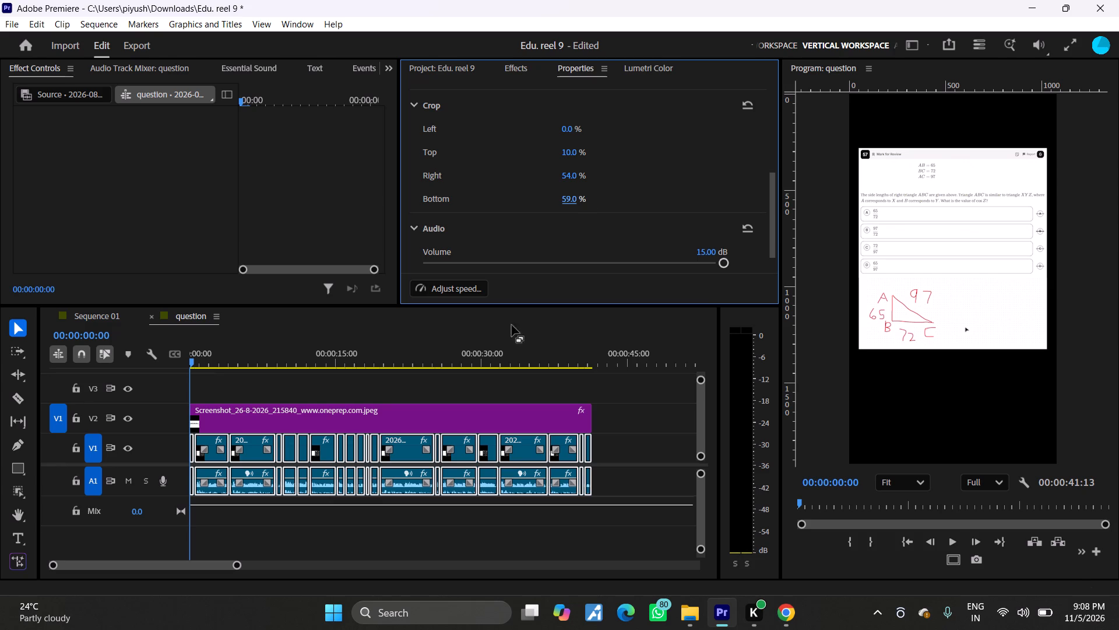
left_click_drag(382, 357, 494, 362)
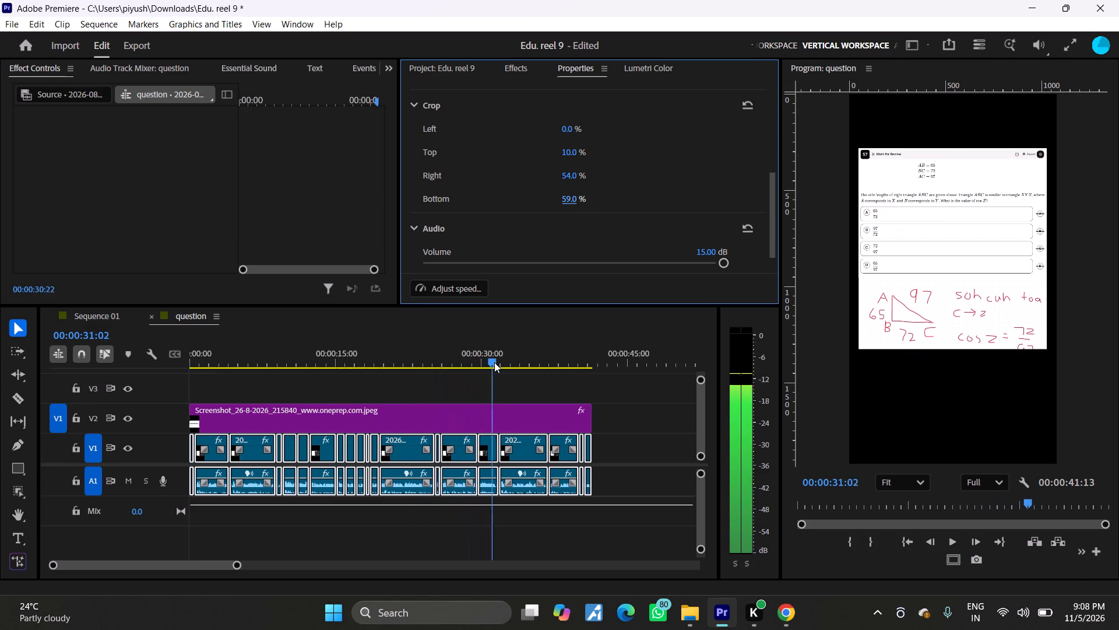
left_click_drag(494, 362, 500, 362)
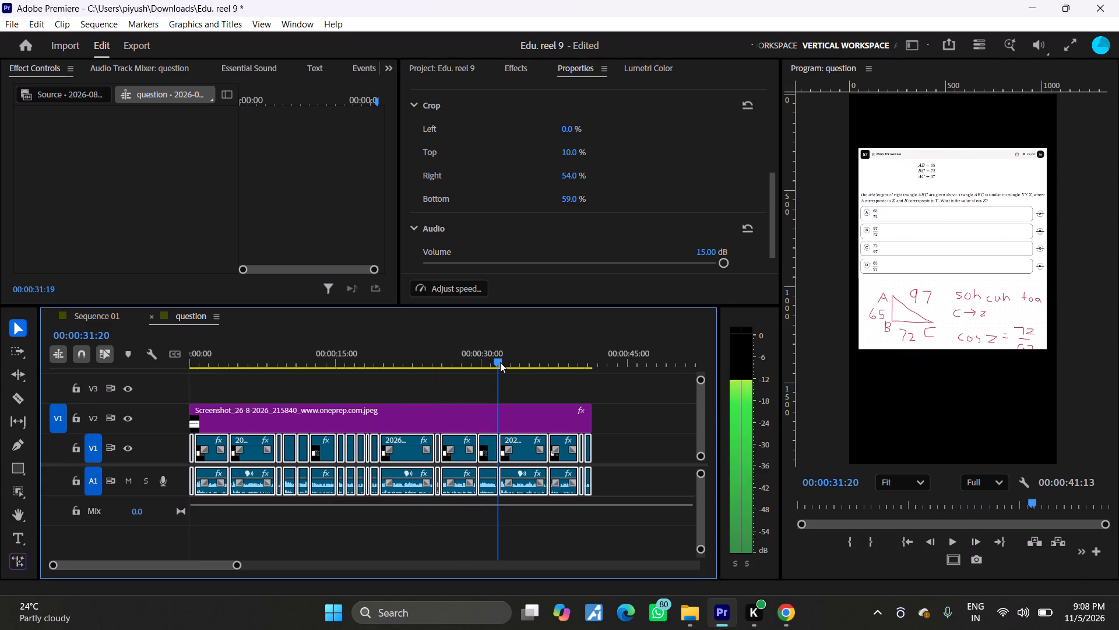
left_click_drag(500, 362, 502, 362)
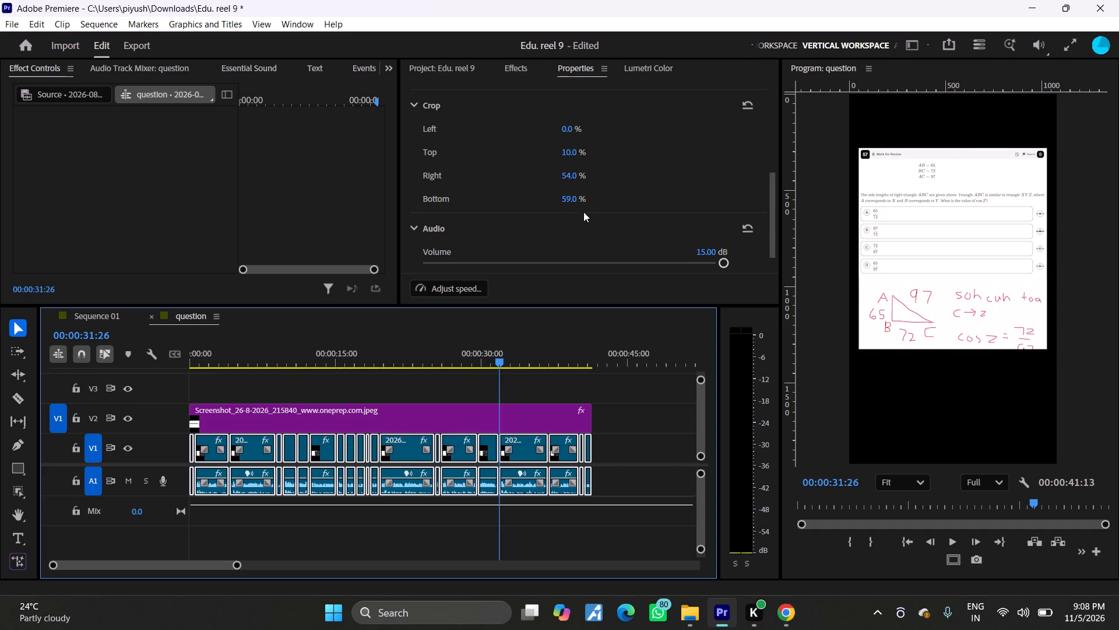
left_click(568, 198)
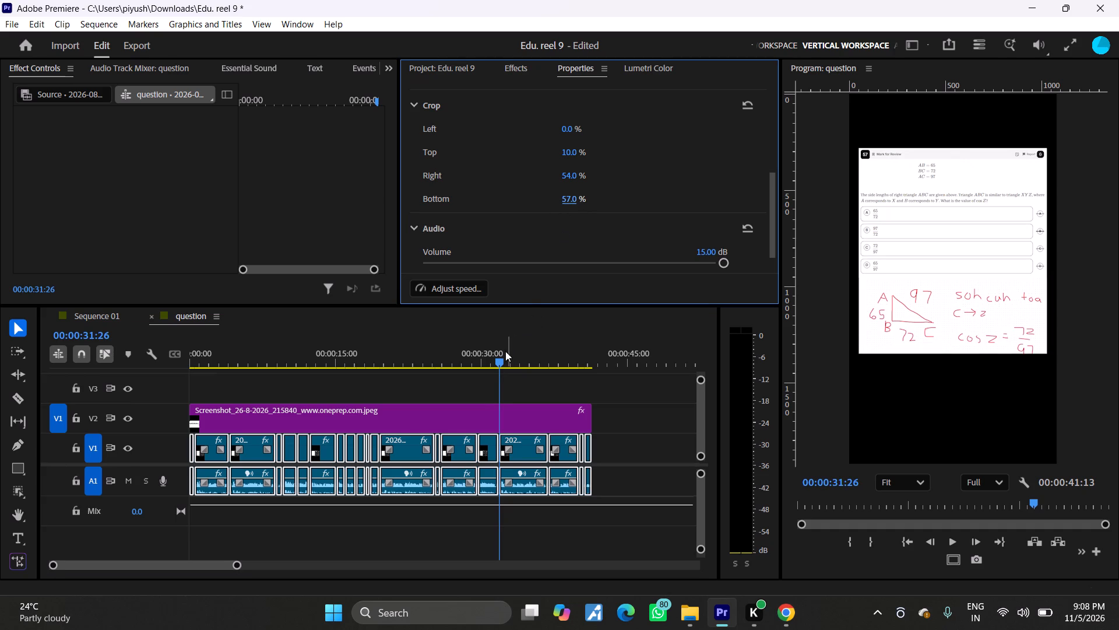
left_click_drag(504, 352, 544, 353)
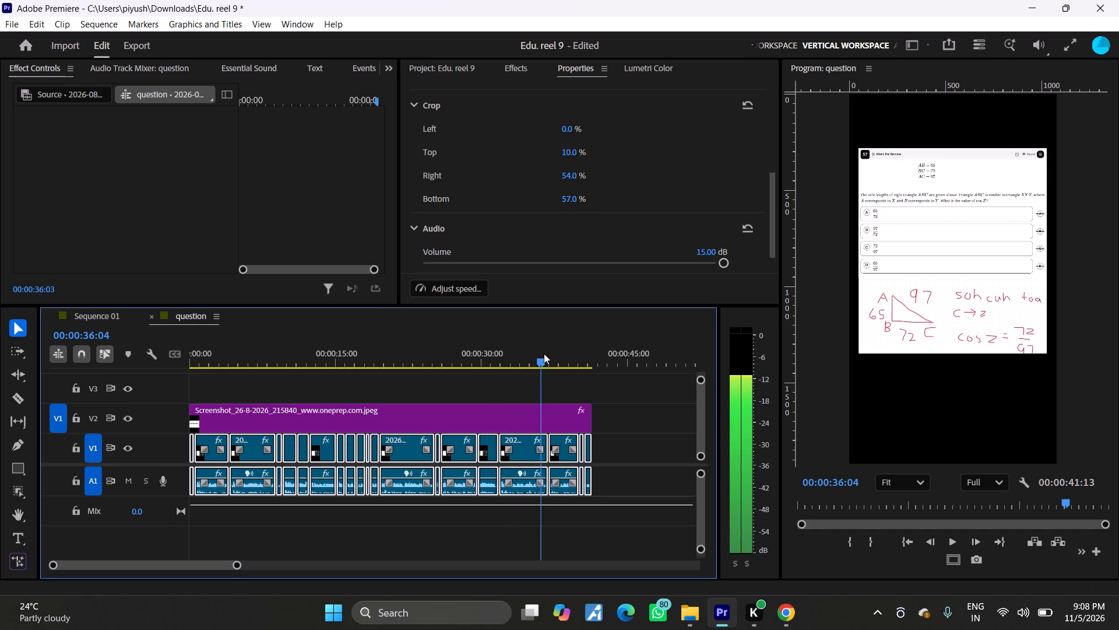
left_click_drag(544, 353, 450, 362)
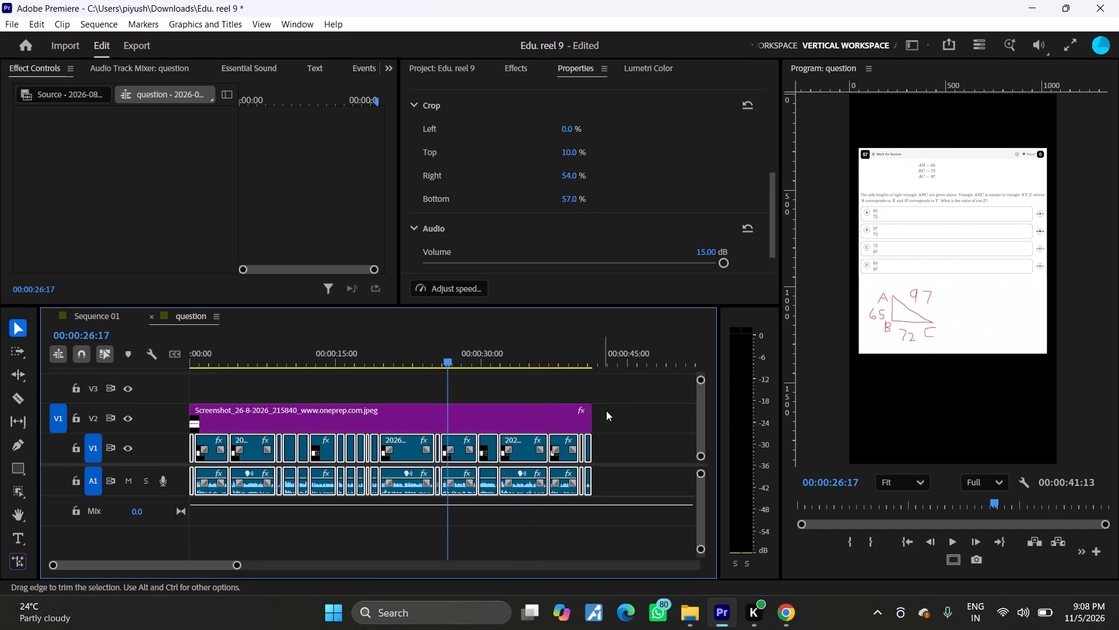
Nest the screenshot and all recording clips of the question sequence together, keeping the default nested sequence name.
left_click_drag(615, 408, 159, 446)
right_click(262, 422)
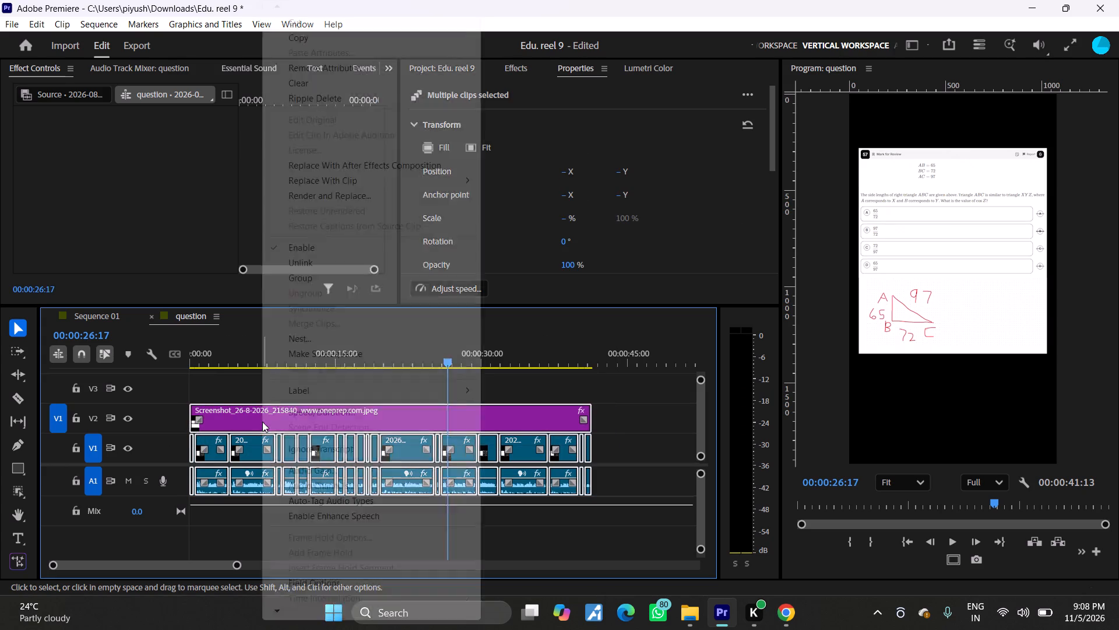
left_click(309, 344)
left_click(579, 323)
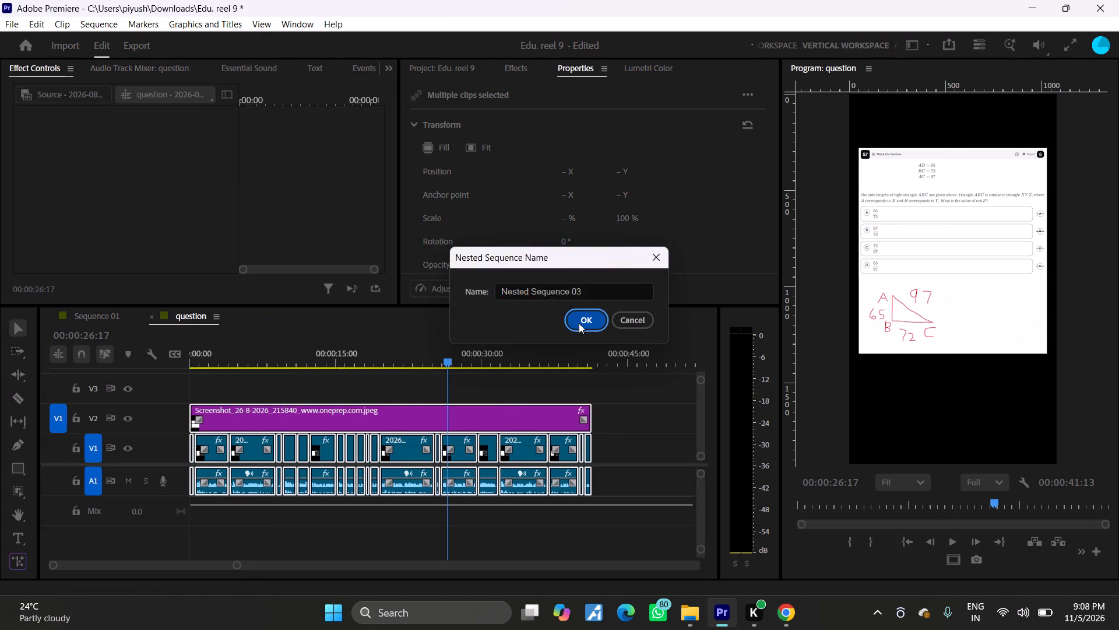
Return to Sequence 01 and raise the question clip on V3 to a vertical position of 890.
left_click(104, 316)
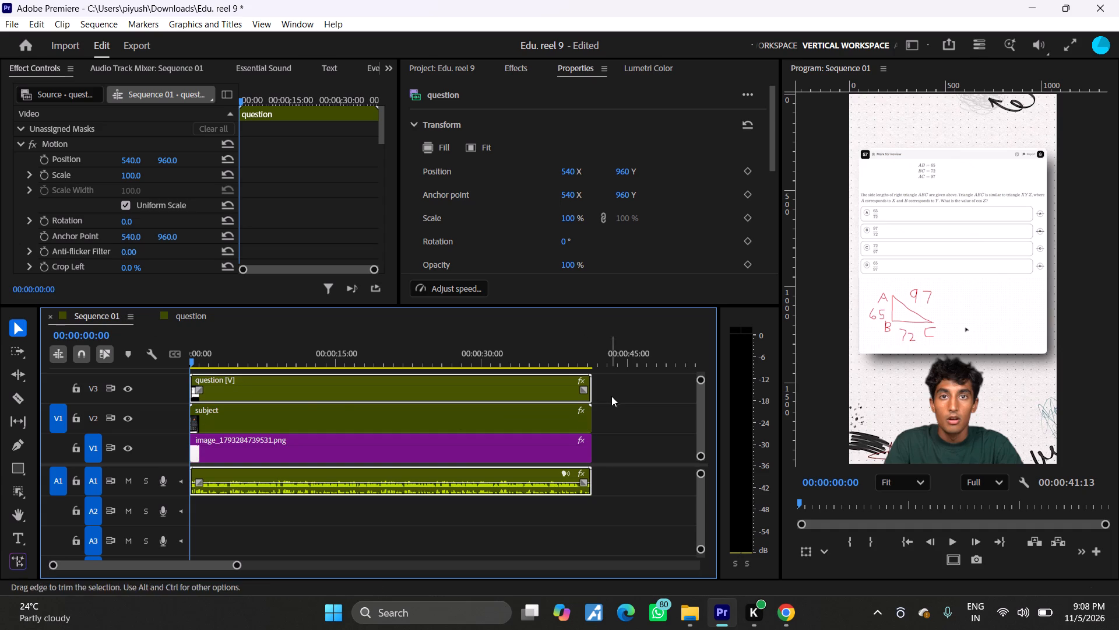
left_click_drag(616, 390, 505, 425)
left_click(630, 396)
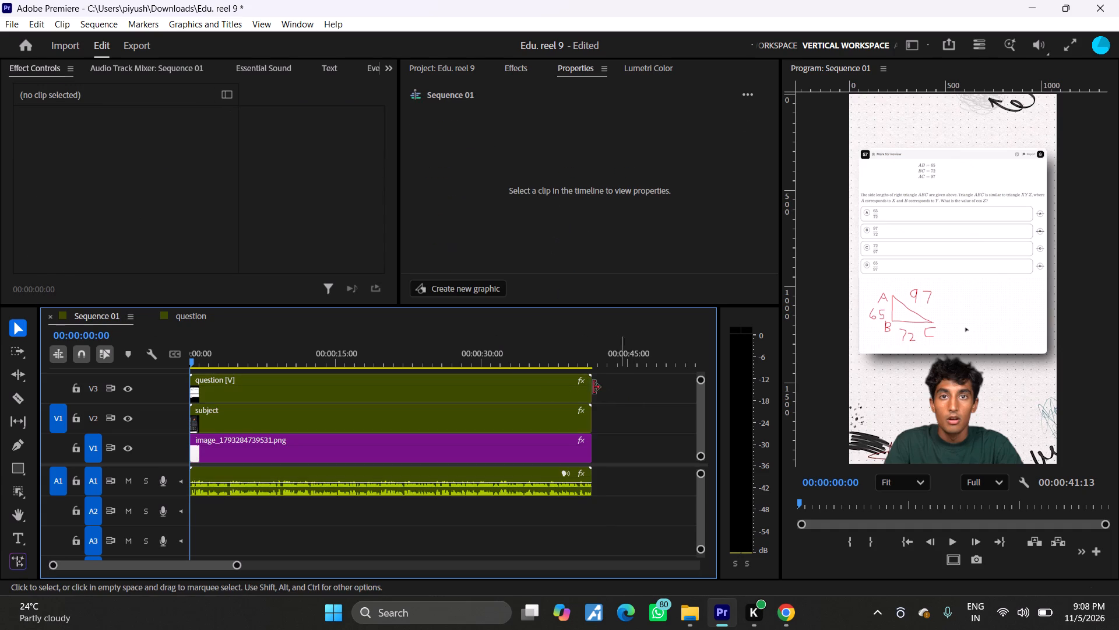
left_click(531, 389)
left_click_drag(622, 170, 594, 177)
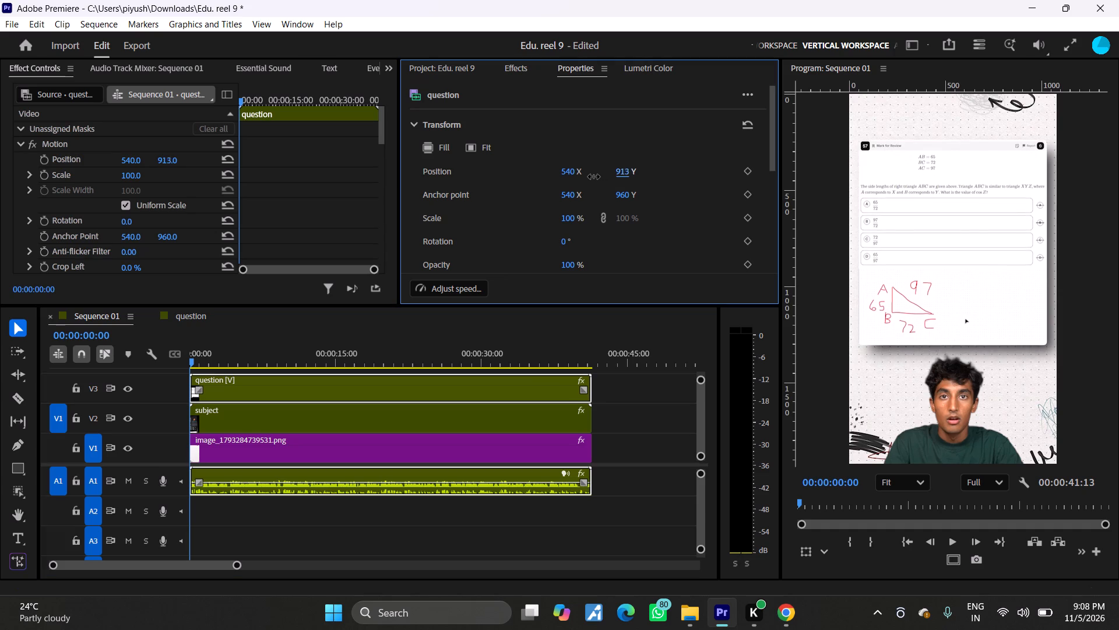
left_click_drag(594, 177, 580, 179)
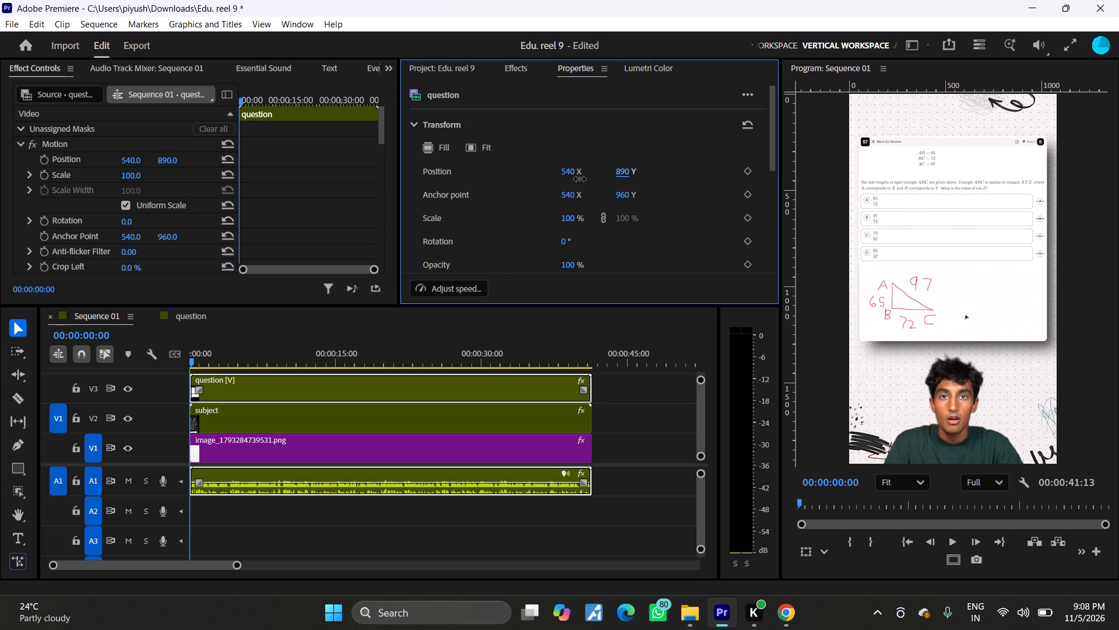
Raise the question clip on V3 to a vertical position of 859.
left_click_drag(580, 179, 564, 185)
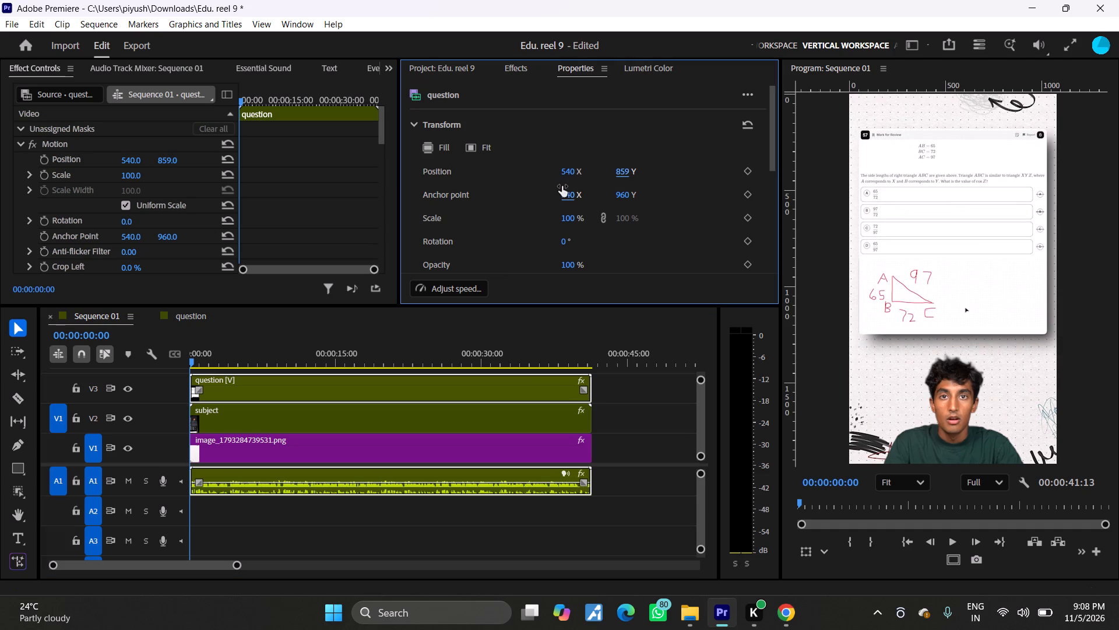
Scale the subject clip on V2 down to 110%.
left_click(377, 421)
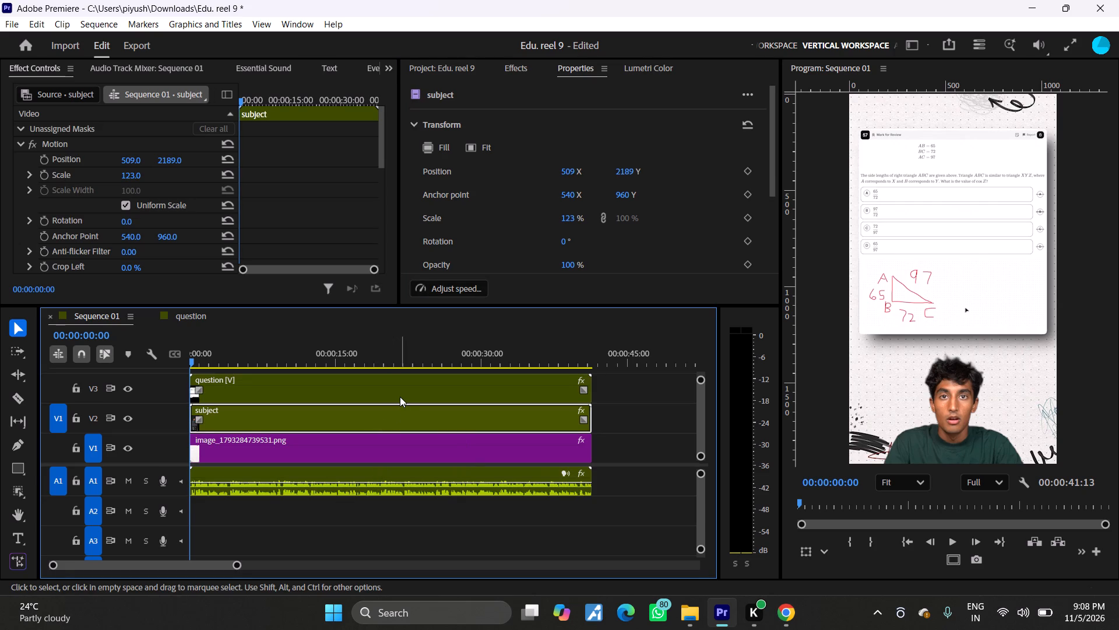
left_click(390, 414)
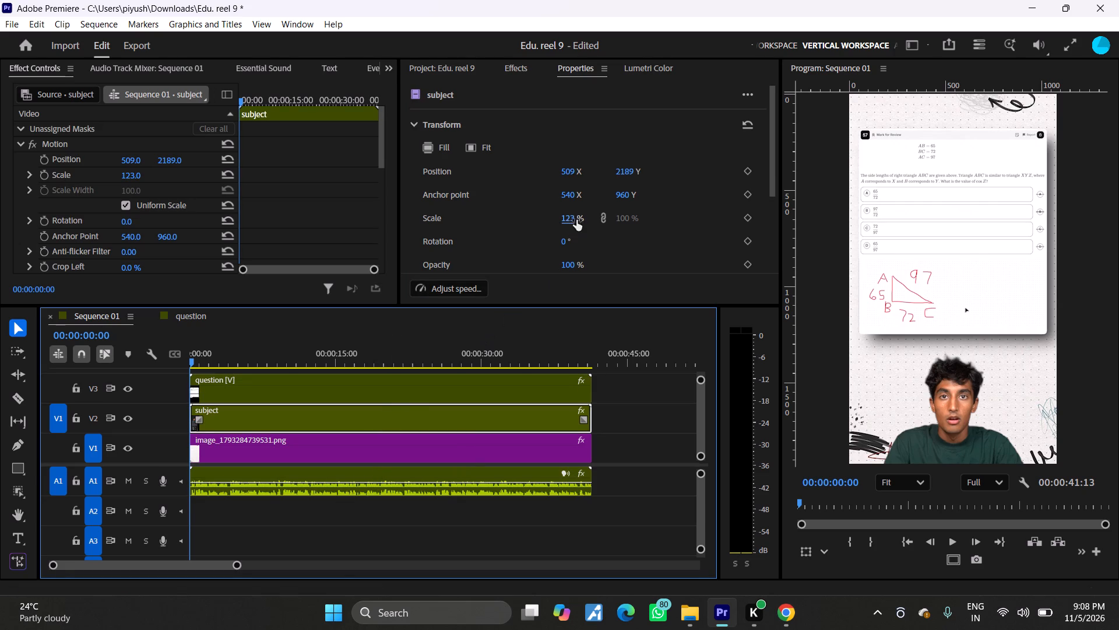
left_click_drag(574, 219, 566, 220)
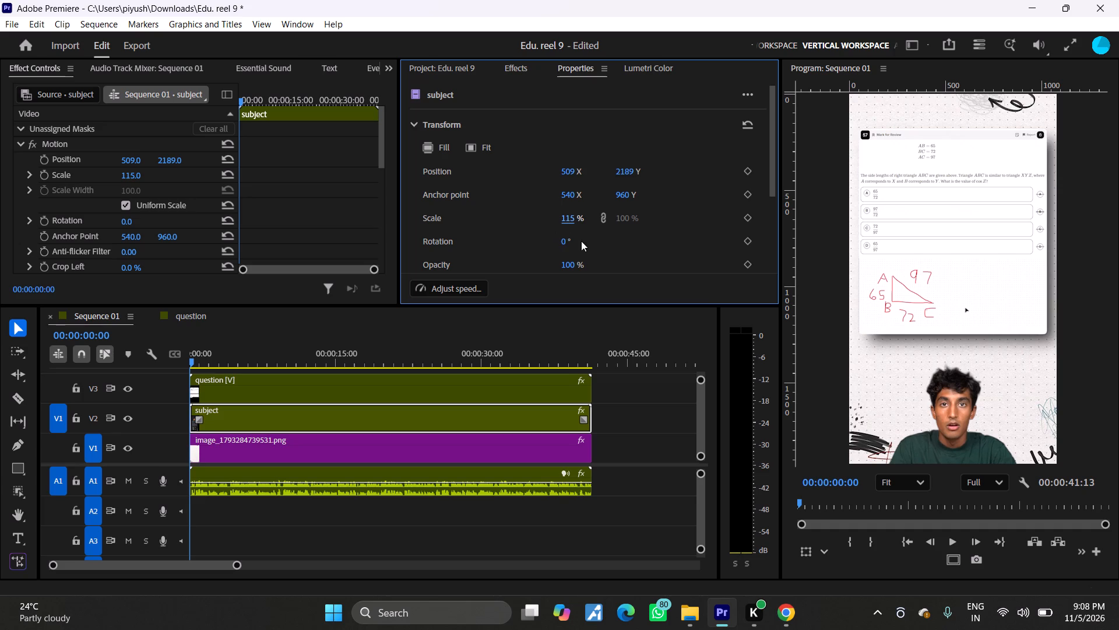
left_click_drag(574, 218, 567, 218)
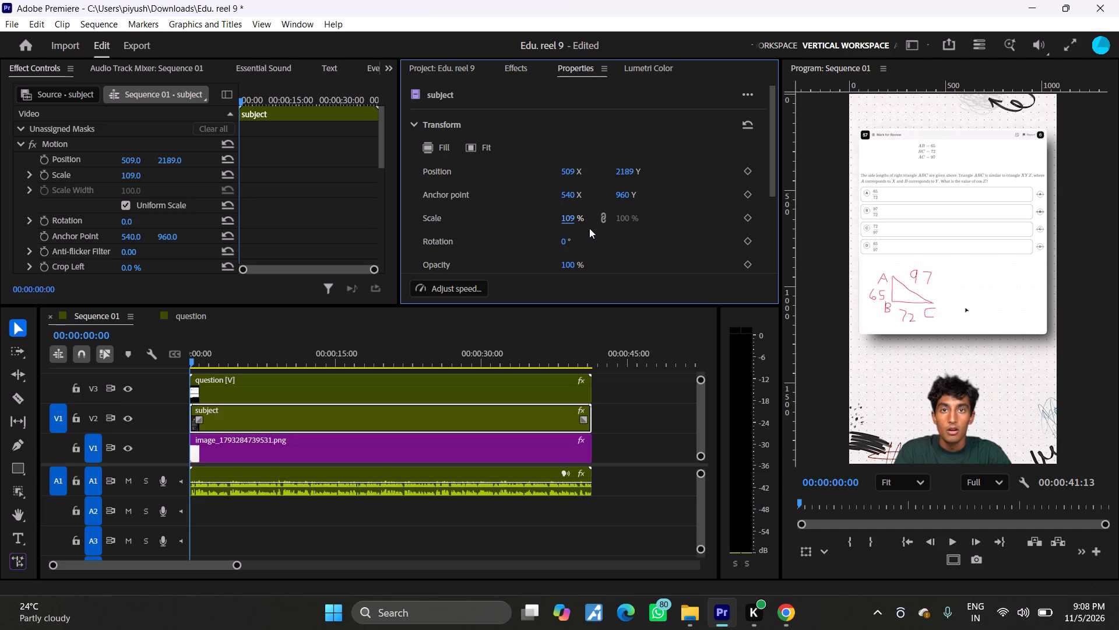
left_click(574, 216)
double_click(580, 220)
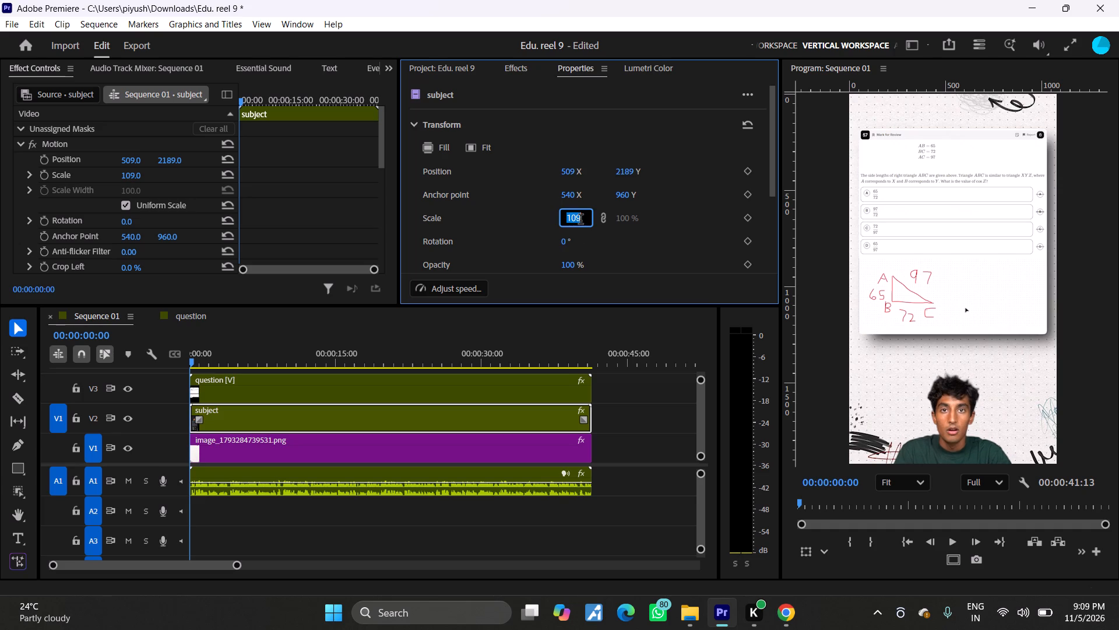
type("110")
left_click(655, 251)
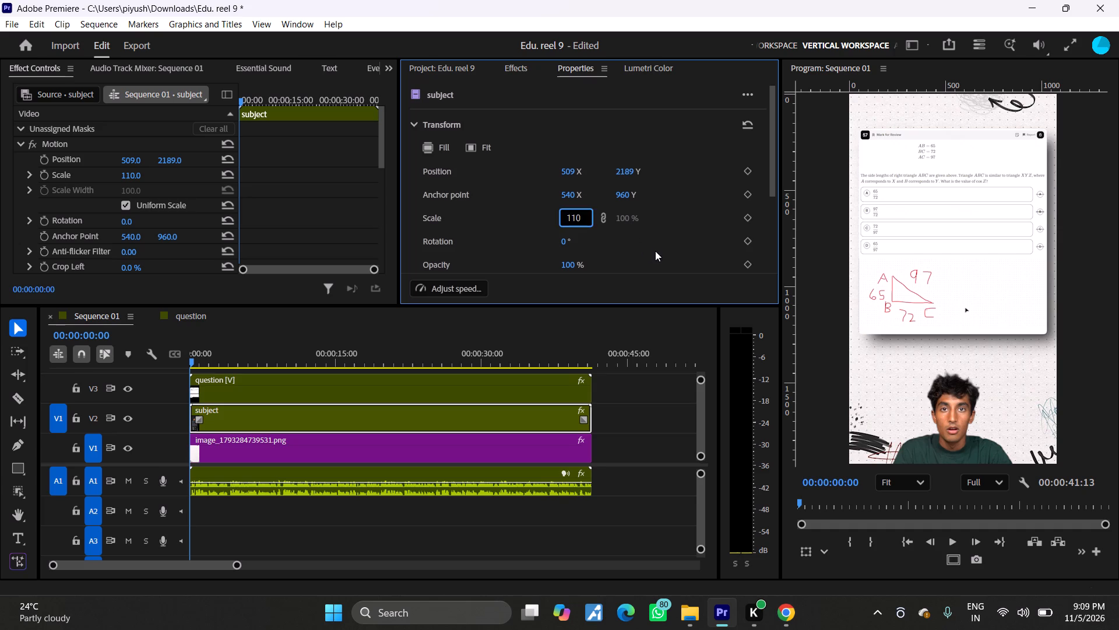
Set the subject clip's vertical position to 2179, scrubbing through the sequence to check the presenter's placement.
left_click_drag(627, 167, 599, 171)
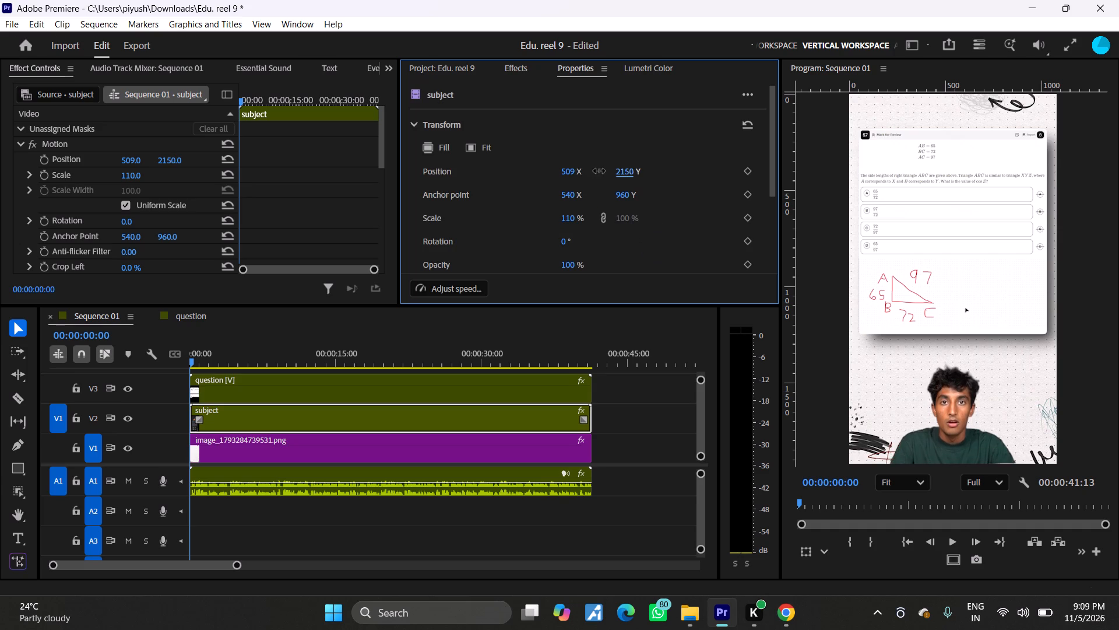
left_click_drag(599, 171, 631, 181)
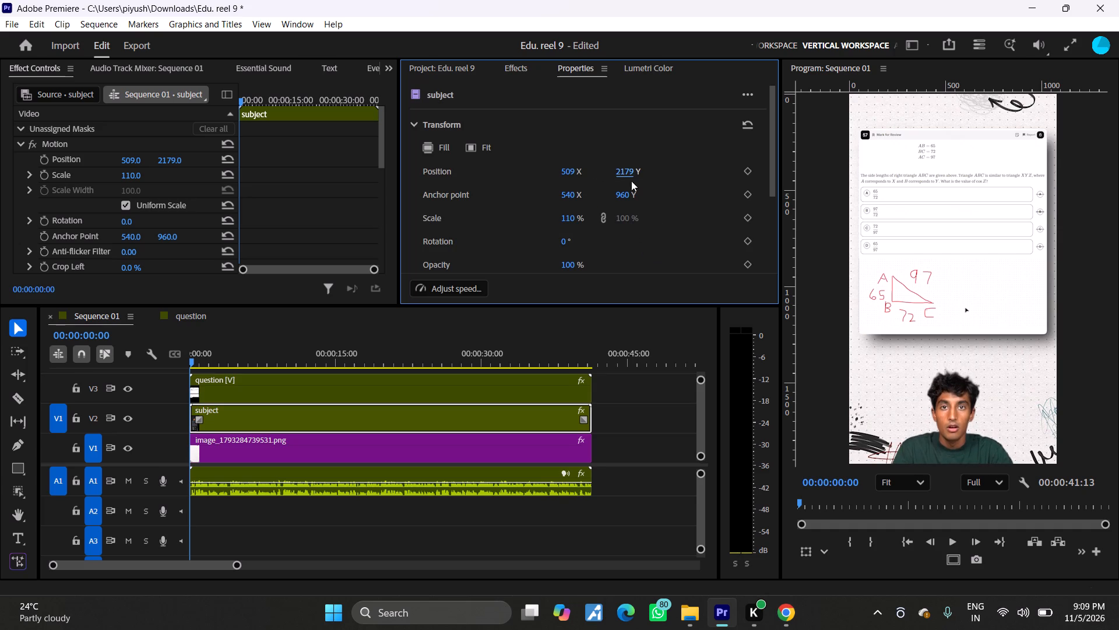
left_click_drag(216, 361, 252, 362)
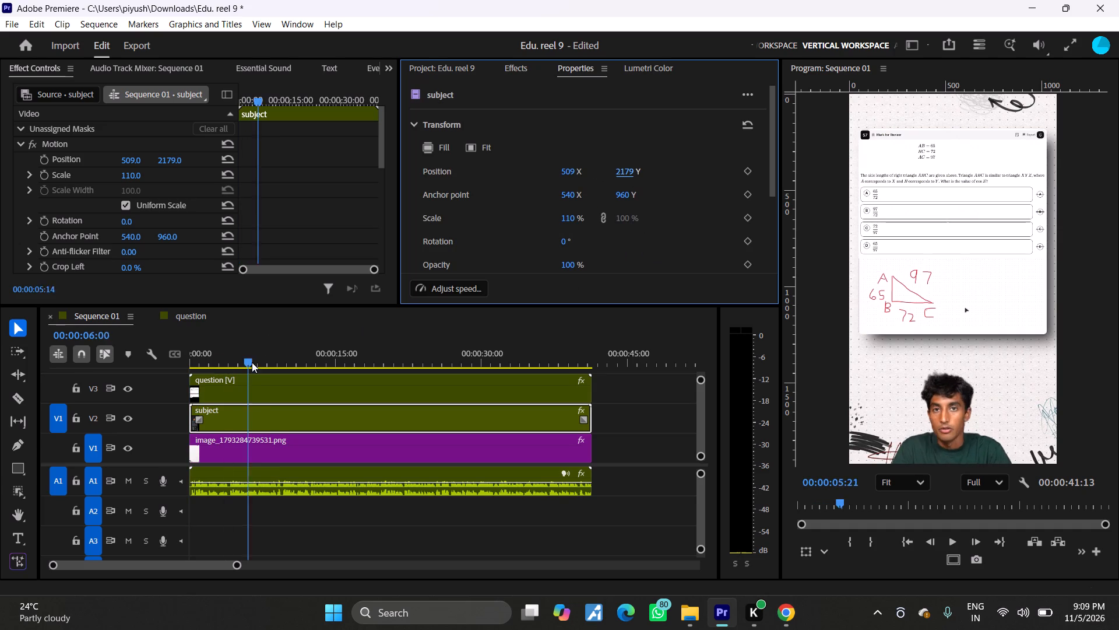
left_click_drag(252, 362, 391, 365)
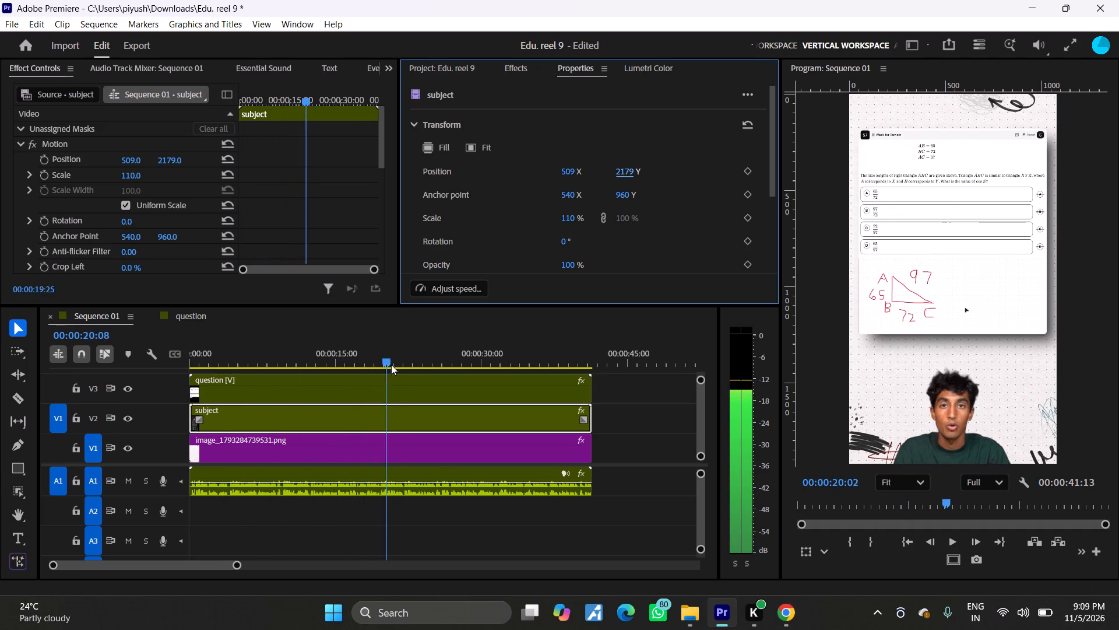
left_click_drag(391, 365, 138, 422)
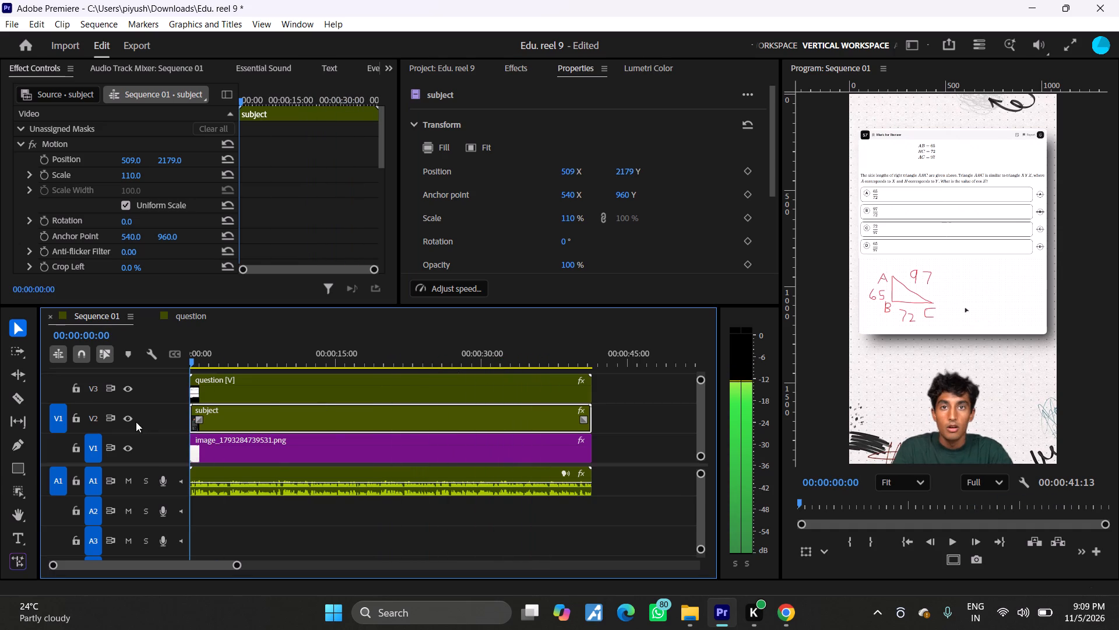
Set up captions from the transcript with a single-line layout, maximum length of 15 characters and minimum duration of 1.5 seconds.
left_click(272, 451)
left_click(258, 468)
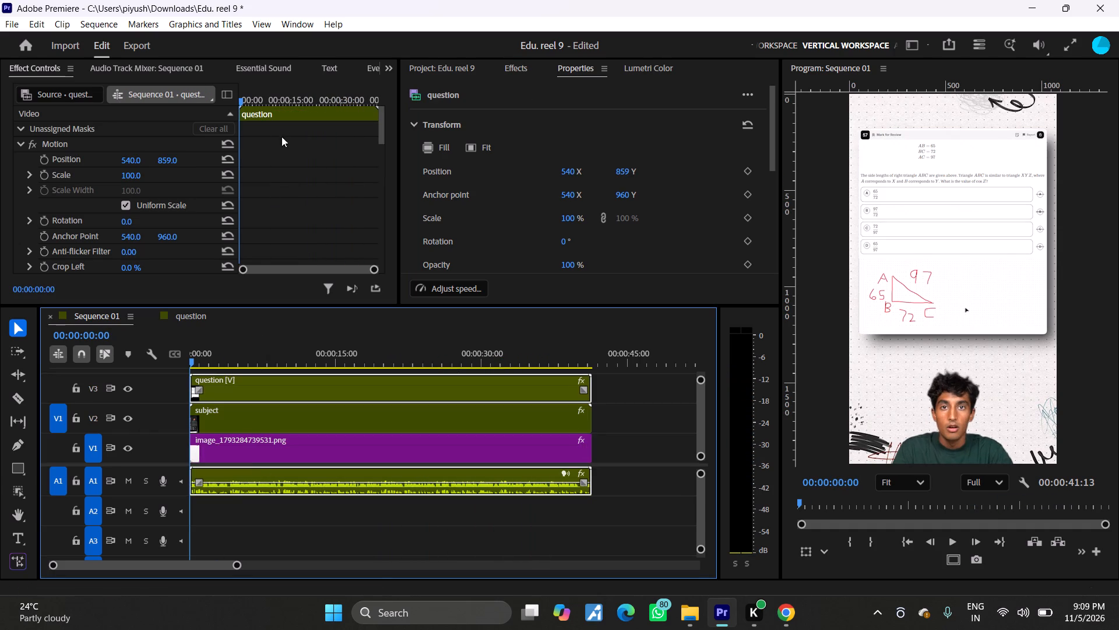
left_click(328, 60)
left_click(199, 230)
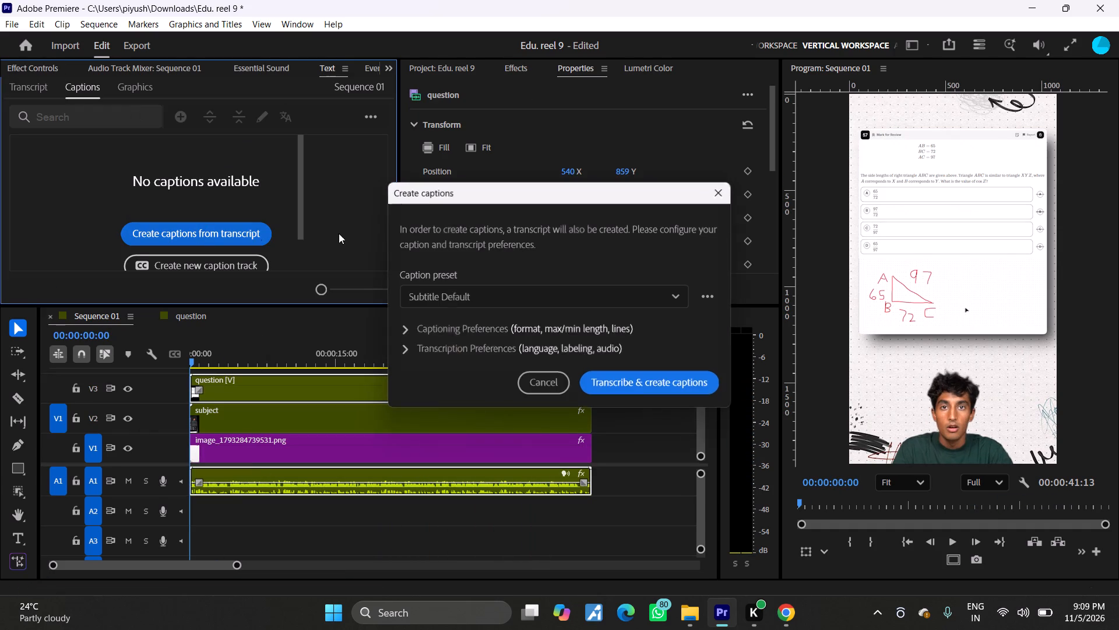
left_click_drag(582, 195, 546, 66)
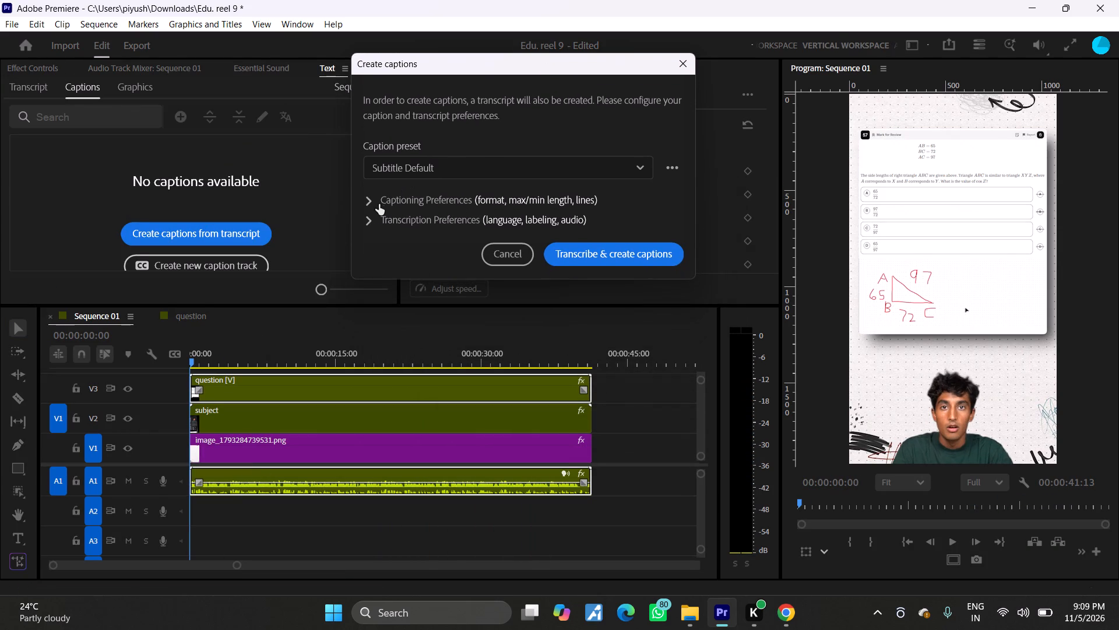
left_click(371, 198)
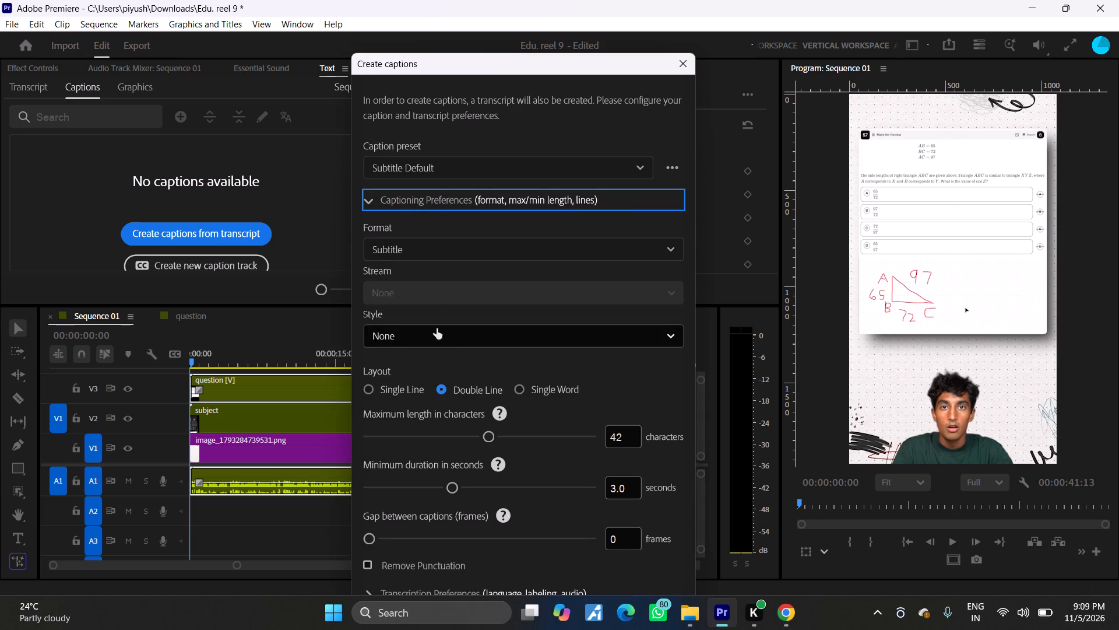
left_click(373, 394)
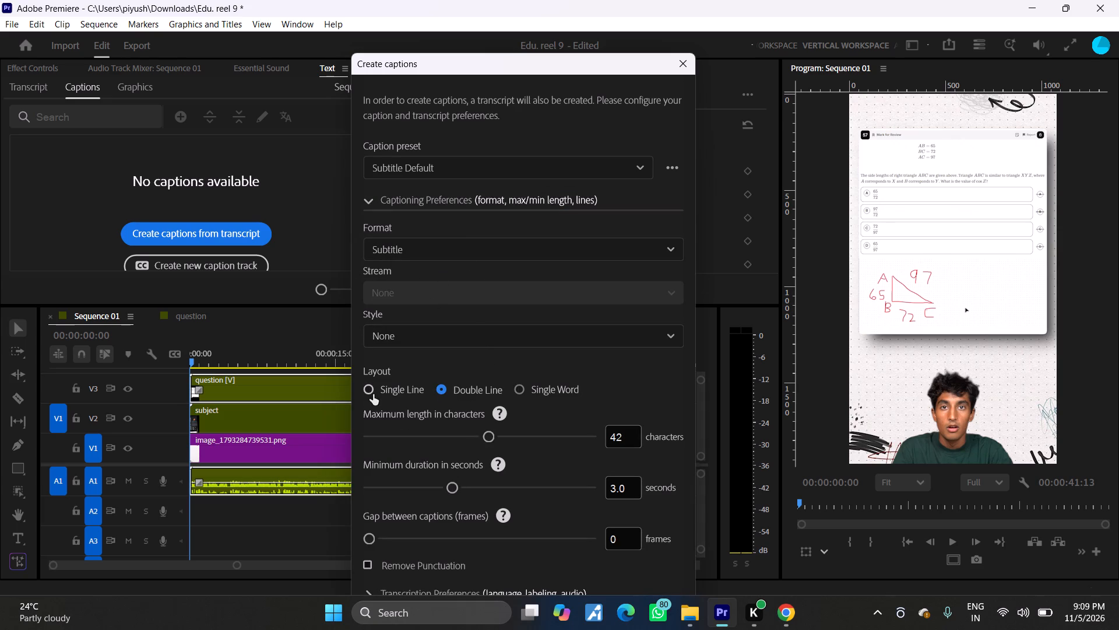
left_click_drag(483, 436, 399, 436)
left_click_drag(399, 436, 393, 433)
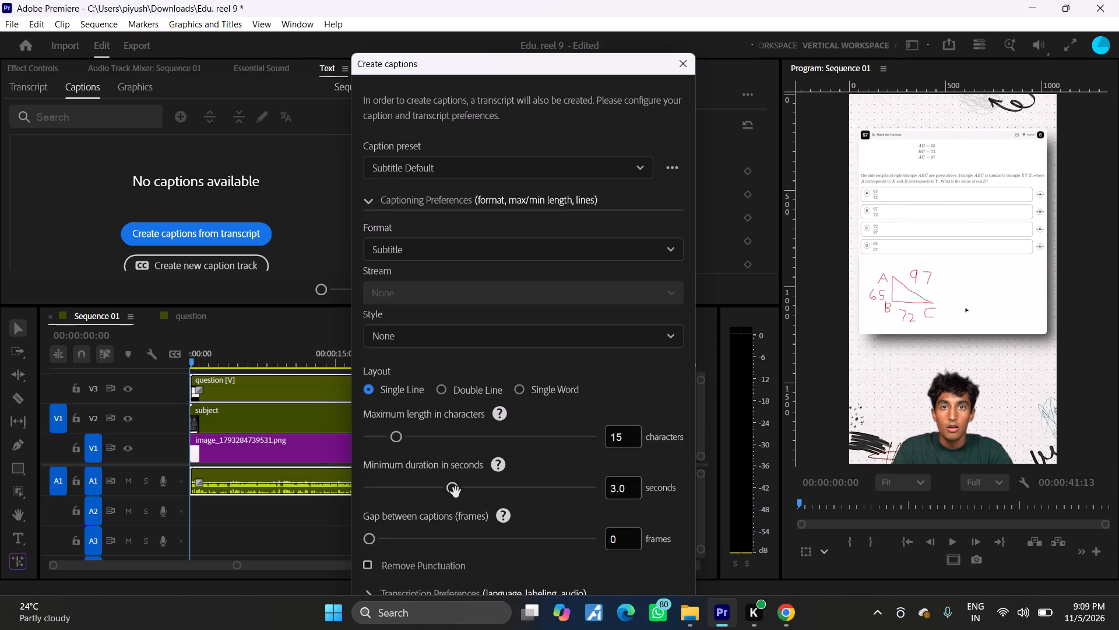
left_click_drag(455, 492, 404, 495)
left_click_drag(404, 495, 379, 492)
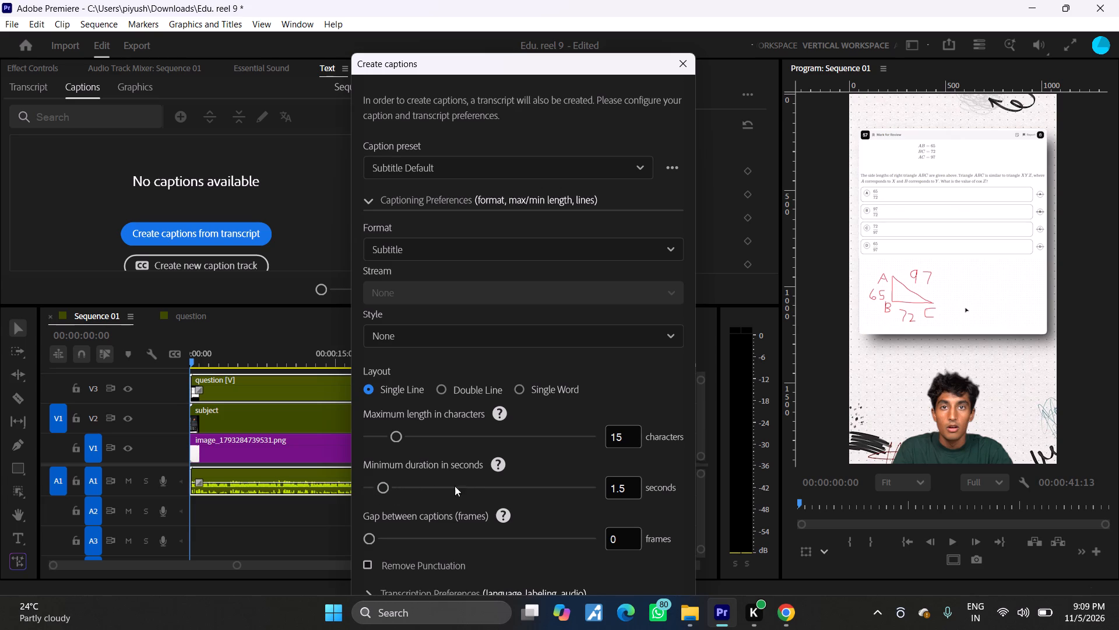
Transcribe Sequence 01 and generate its captions with the configured preferences.
scroll(462, 492, "down", 2)
scroll(358, 501, "down", 2)
left_click_drag(576, 69, 576, 35)
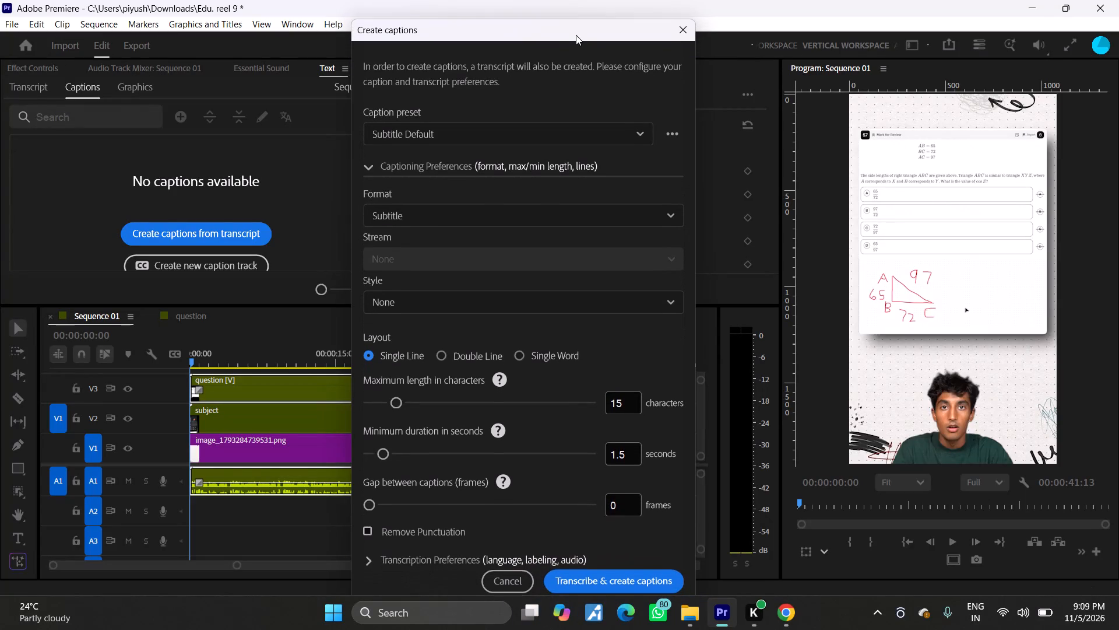
left_click_drag(576, 35, 576, 34)
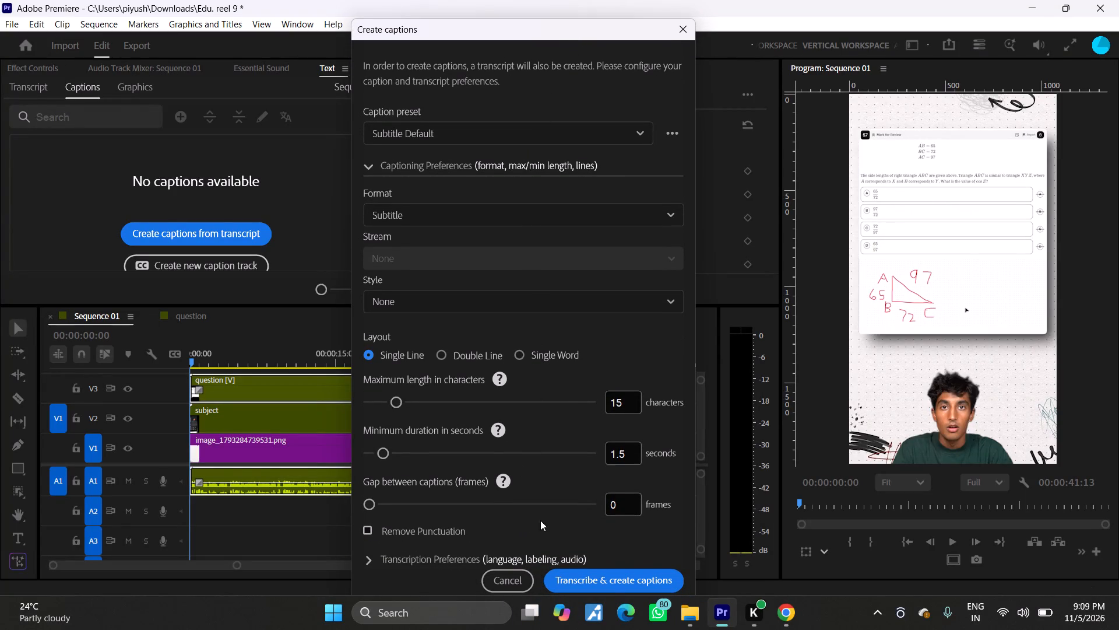
left_click(609, 578)
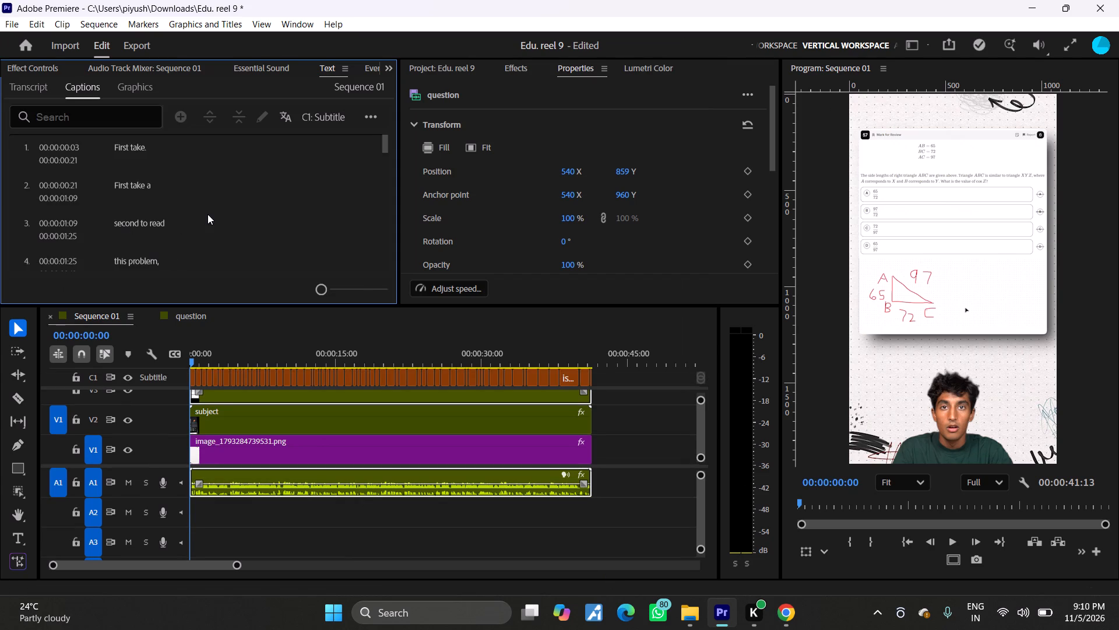
scroll(207, 214, "up", 6)
Switch to File Explorer and open the prepitus reel 01 Premiere project from Prepitus > ujj > ujj > Copied_prepitus reel 01 on New Volume (D:).
left_click(689, 612)
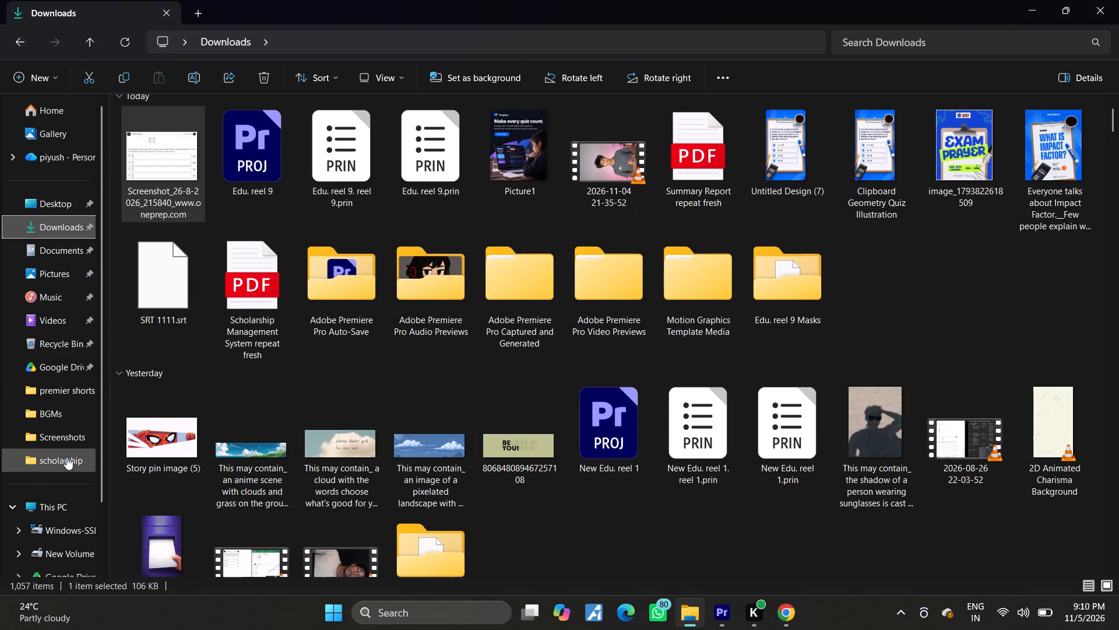
left_click(69, 545)
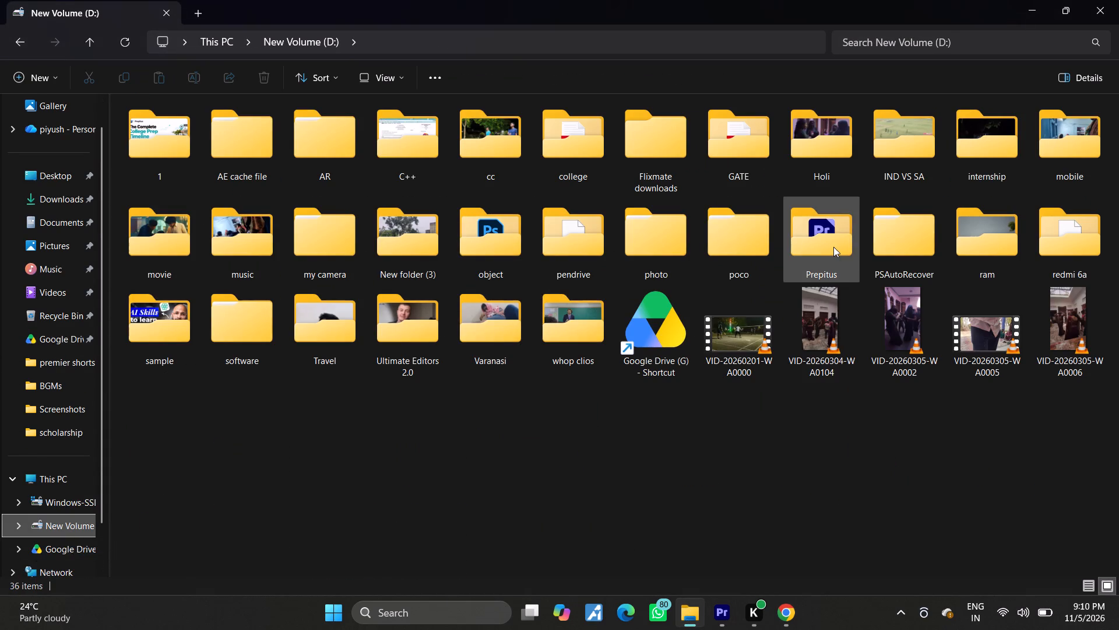
double_click(833, 247)
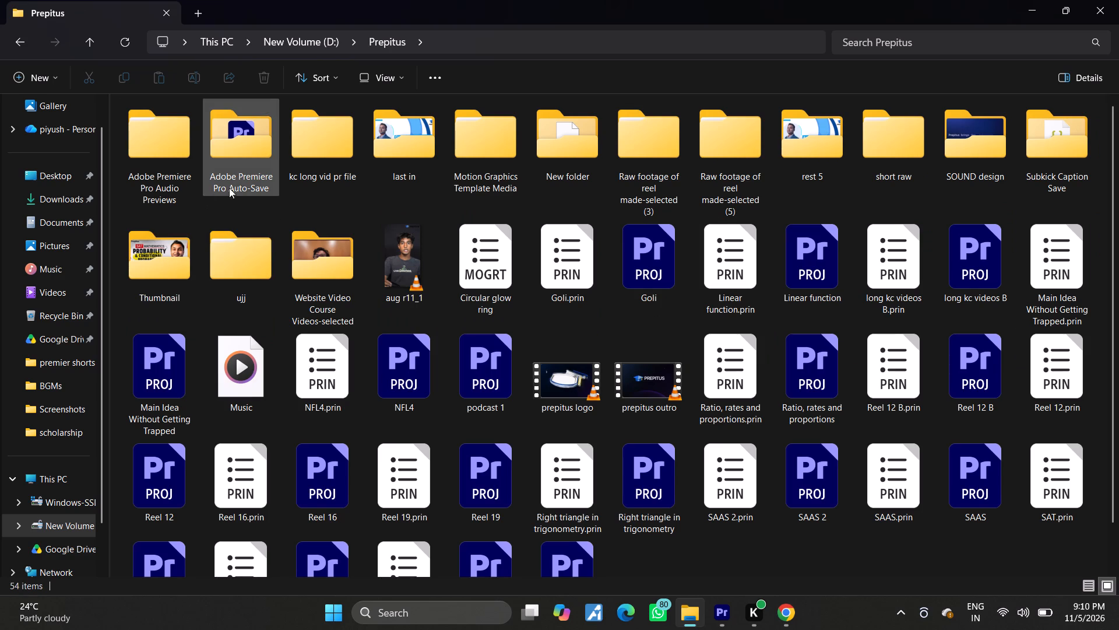
double_click(253, 258)
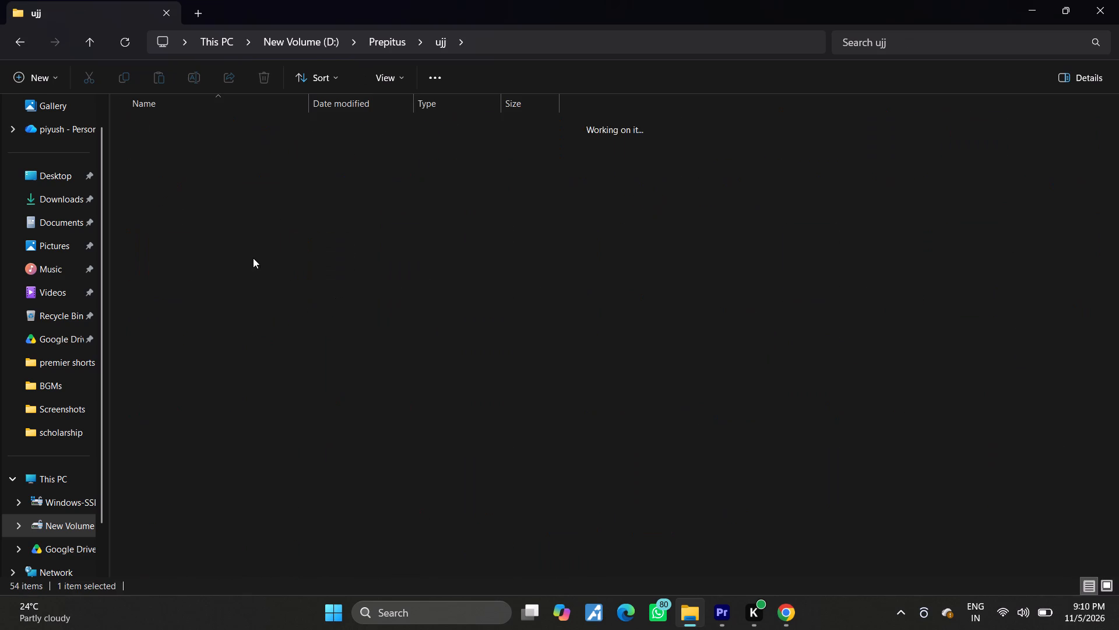
double_click(238, 129)
double_click(241, 129)
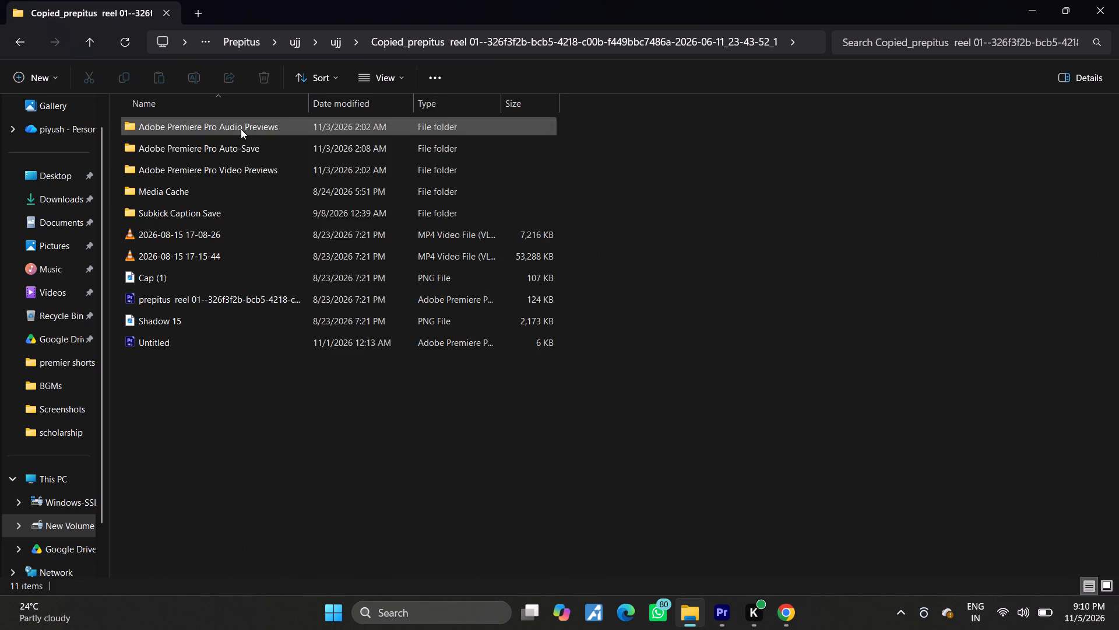
double_click(203, 299)
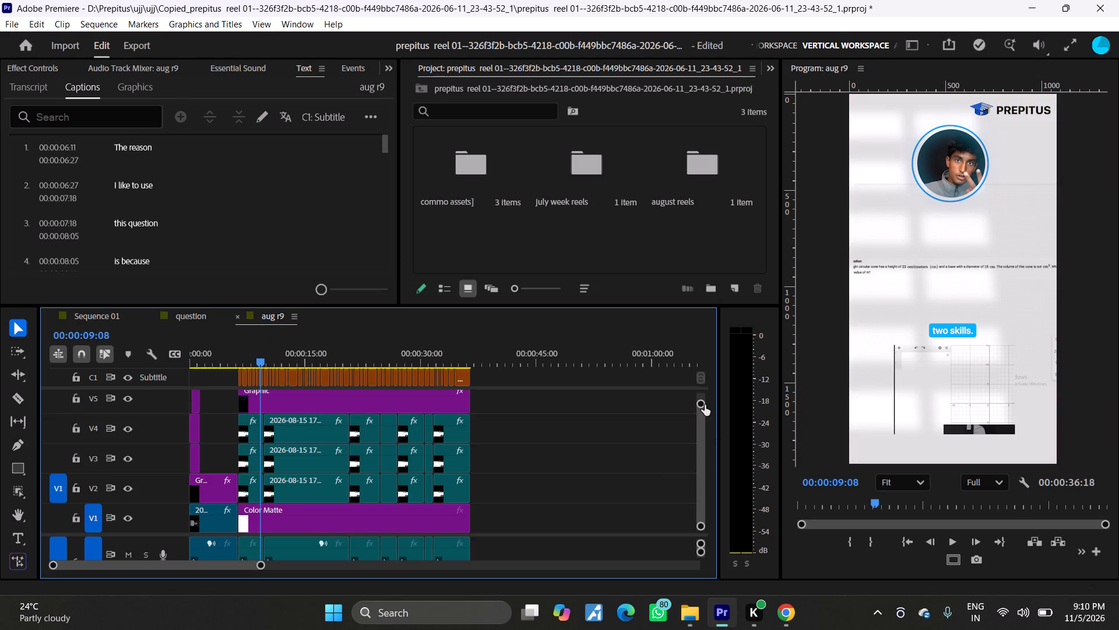
Bring the PREPITUS title and Cap (1).png clips from the aug r9 sequence into the start of Sequence 01, above the question clip.
left_click_drag(703, 405, 703, 365)
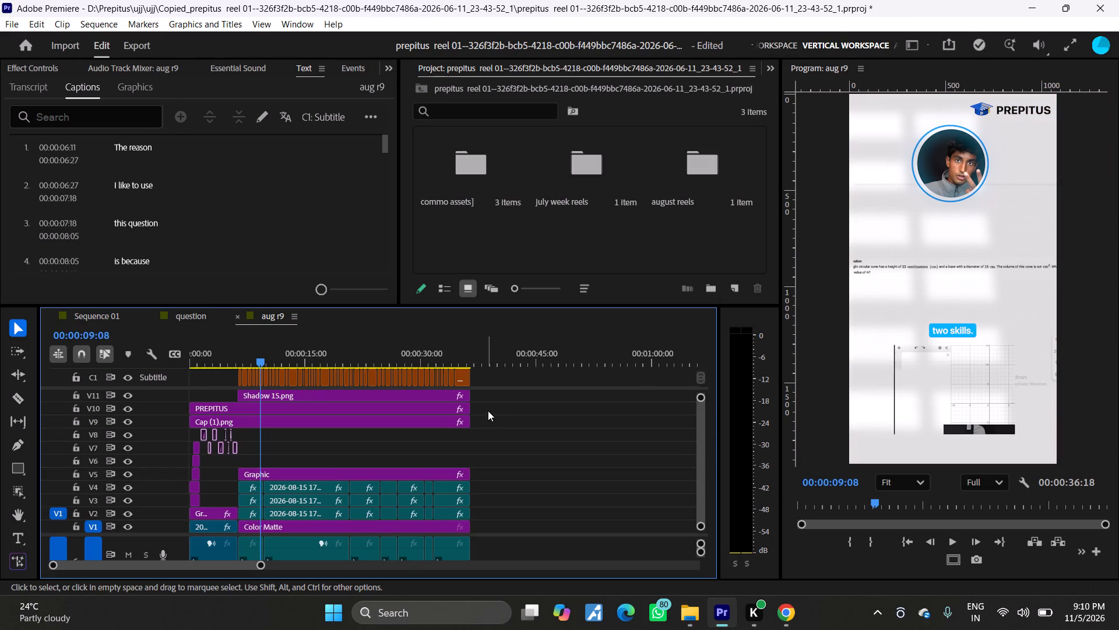
left_click_drag(491, 407, 437, 425)
left_click_drag(357, 417, 212, 352)
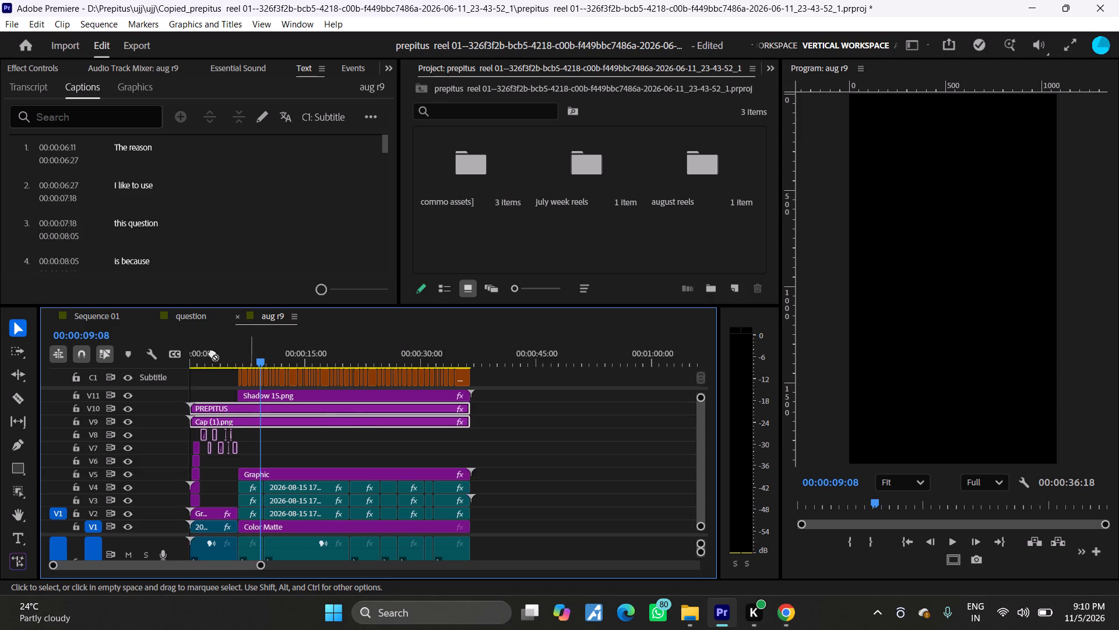
left_click_drag(212, 352, 114, 313)
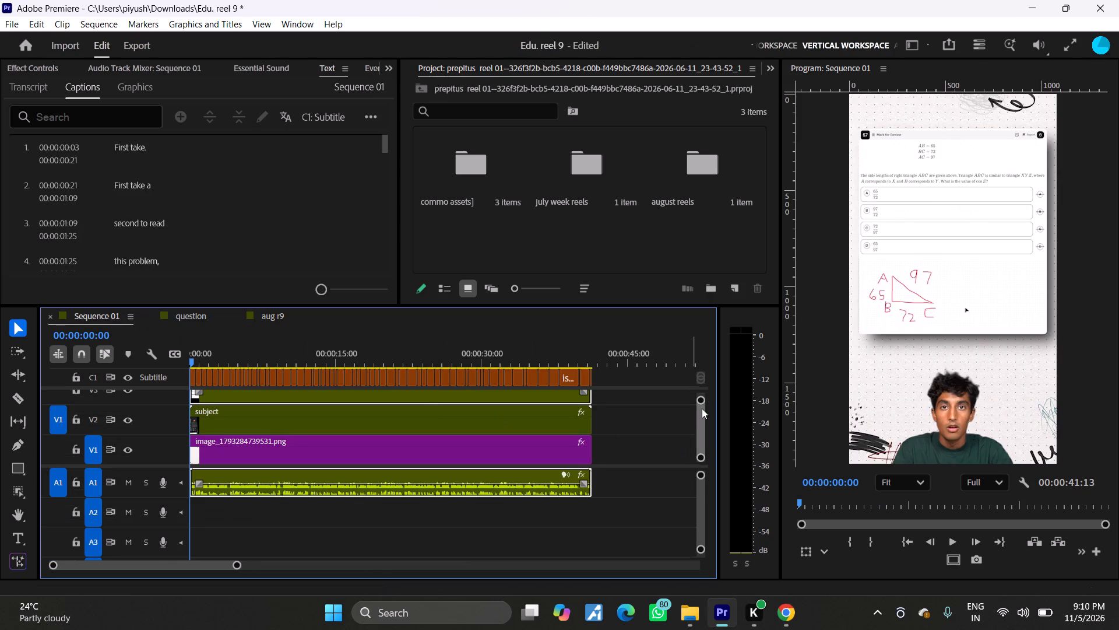
left_click_drag(701, 402, 699, 377)
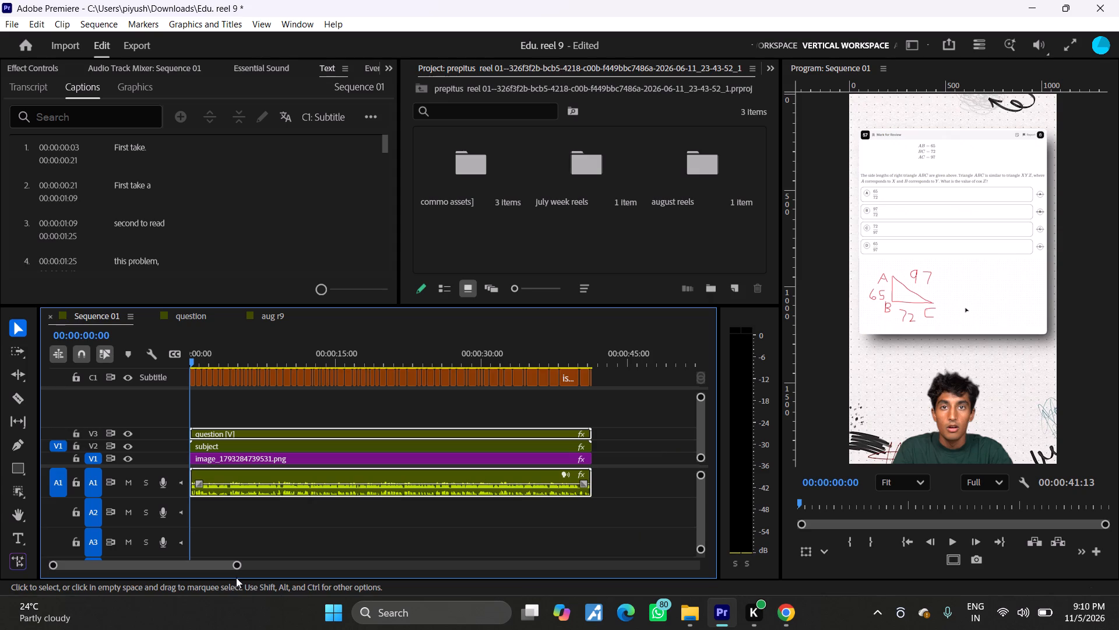
left_click_drag(236, 566, 433, 583)
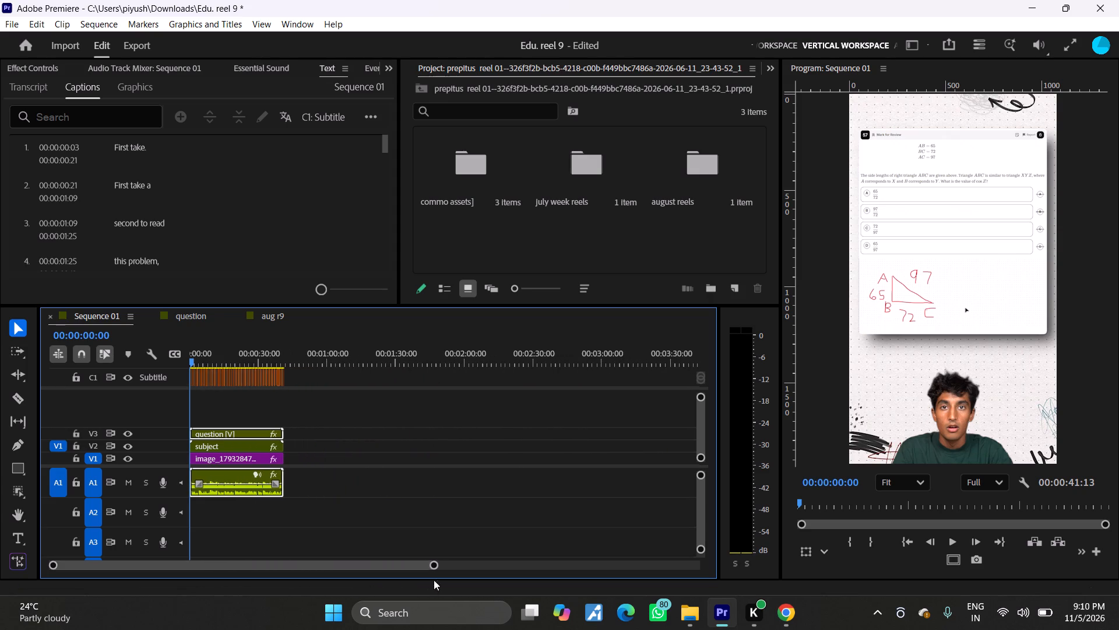
left_click(265, 314)
left_click_drag(285, 416, 224, 357)
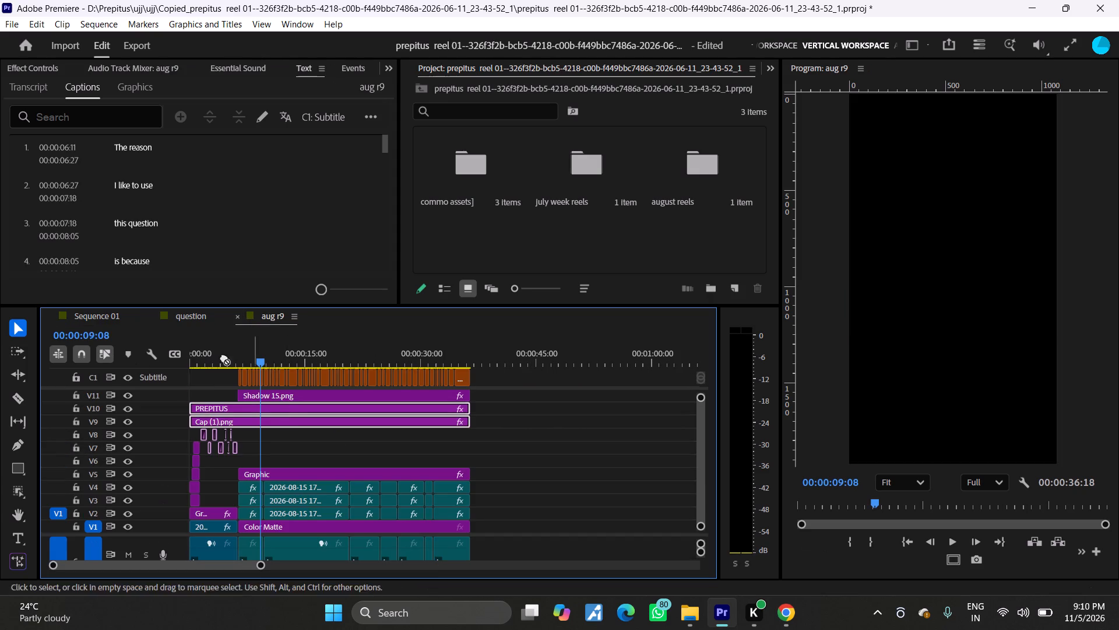
left_click_drag(224, 357, 156, 341)
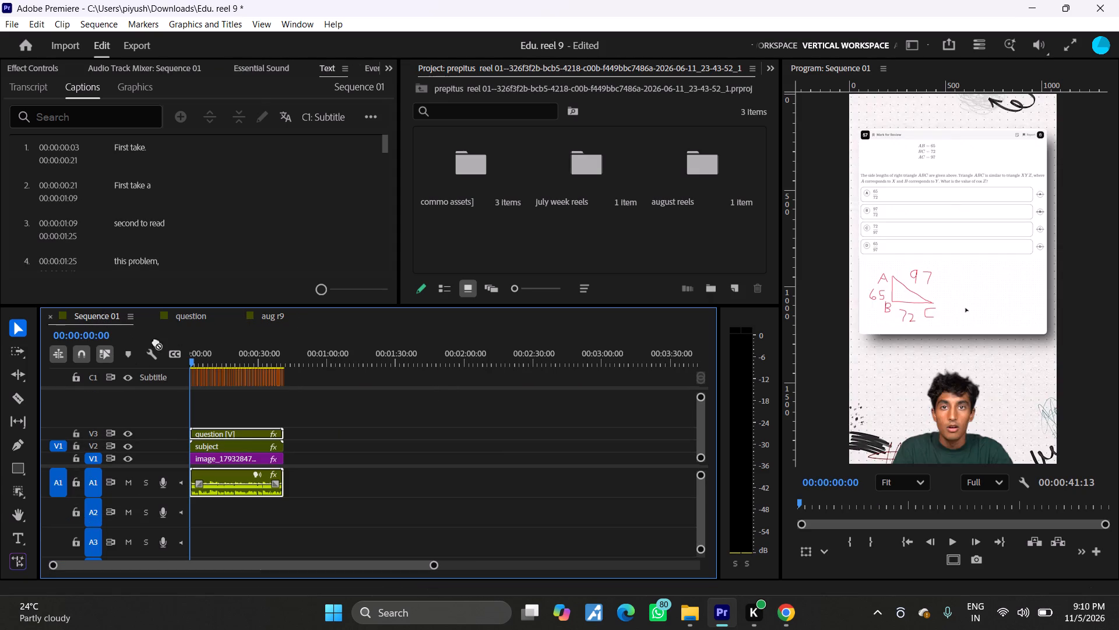
left_click_drag(156, 341, 205, 418)
Extend the PREPITUS and Cap (1).png clips in Sequence 01 together to the end of the question clip.
left_click_drag(703, 397, 702, 400)
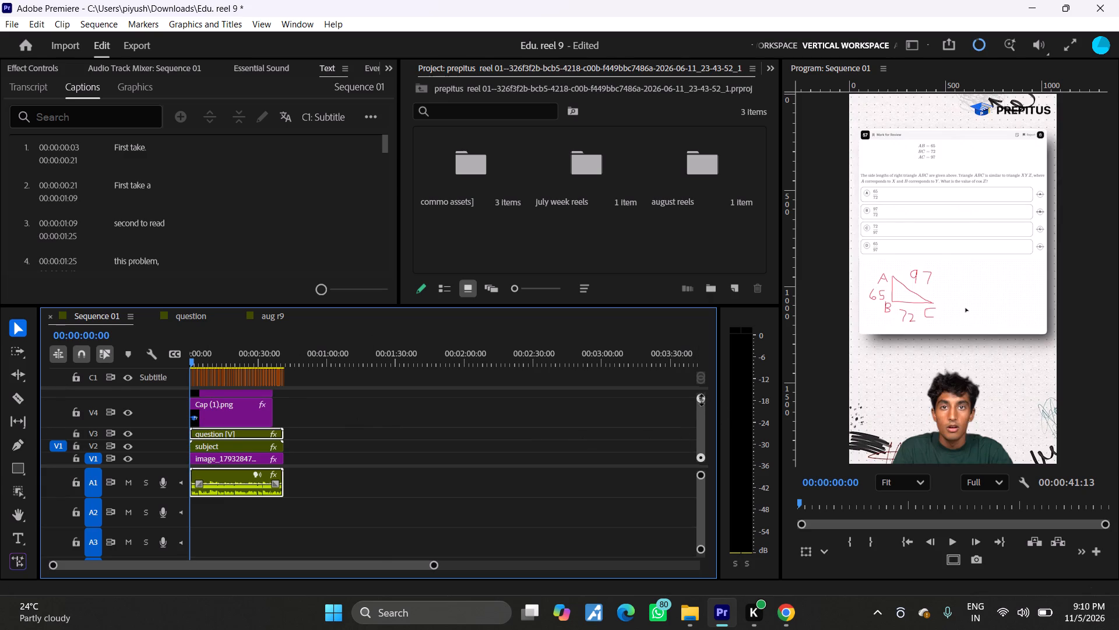
left_click_drag(702, 400, 696, 374)
left_click_drag(291, 408, 265, 419)
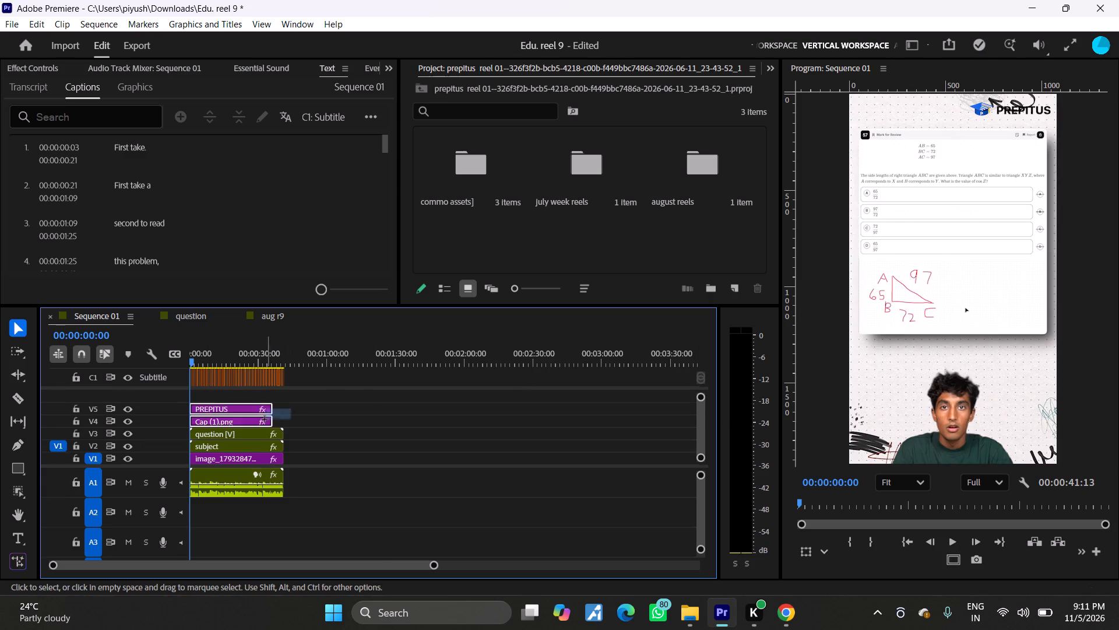
left_click_drag(265, 419, 264, 420)
left_click_drag(273, 415, 286, 415)
left_click(339, 423)
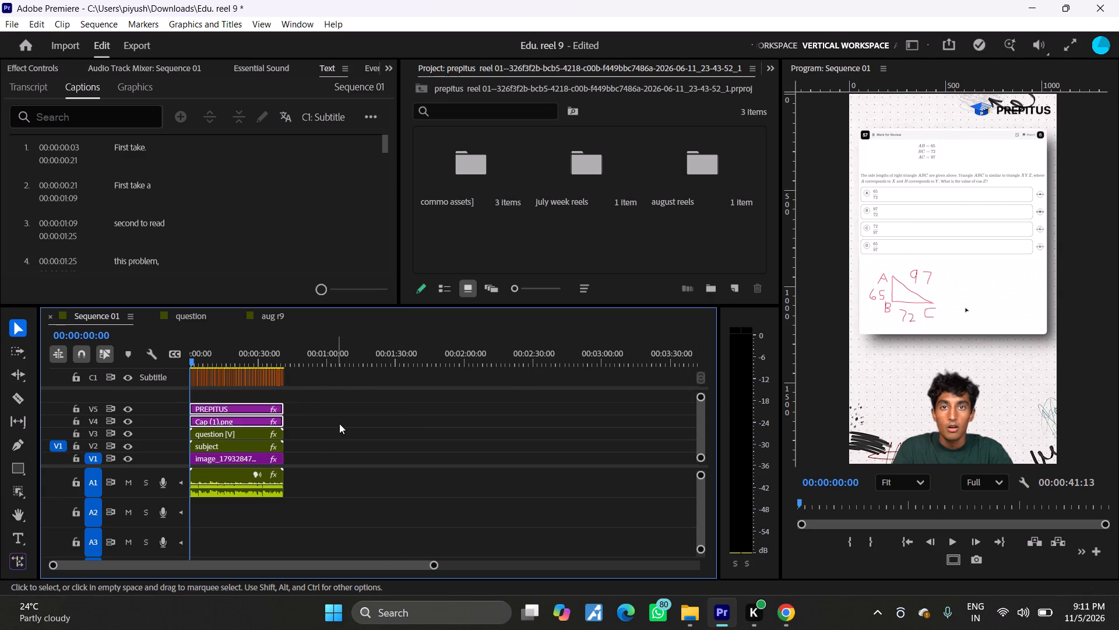
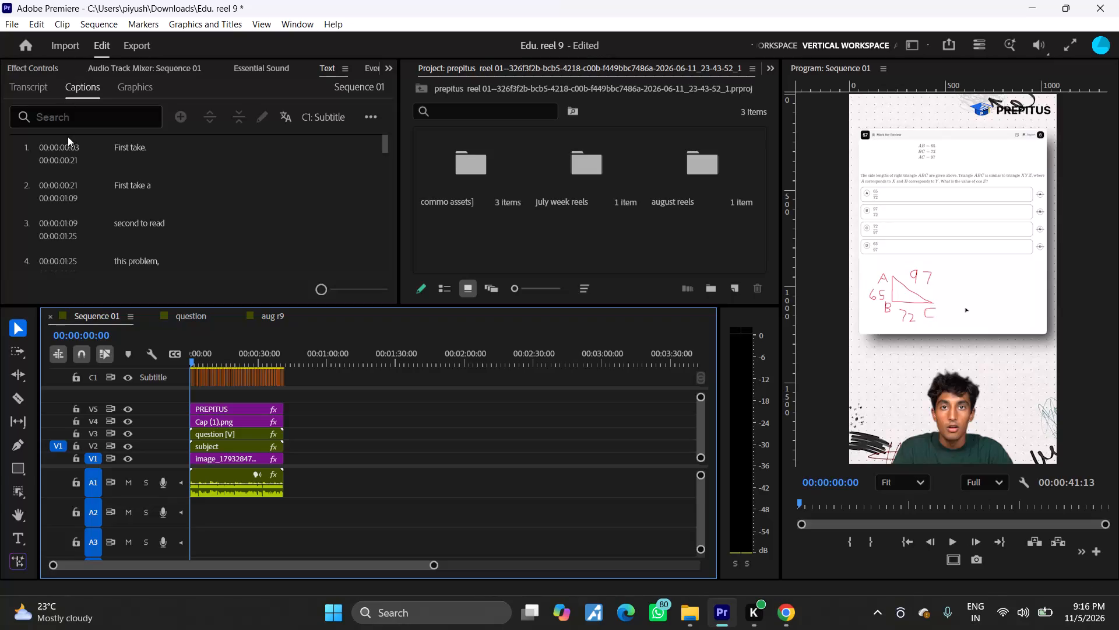
Delete the first caption, "First take.", from the subtitle track of Sequence 01.
key("space")
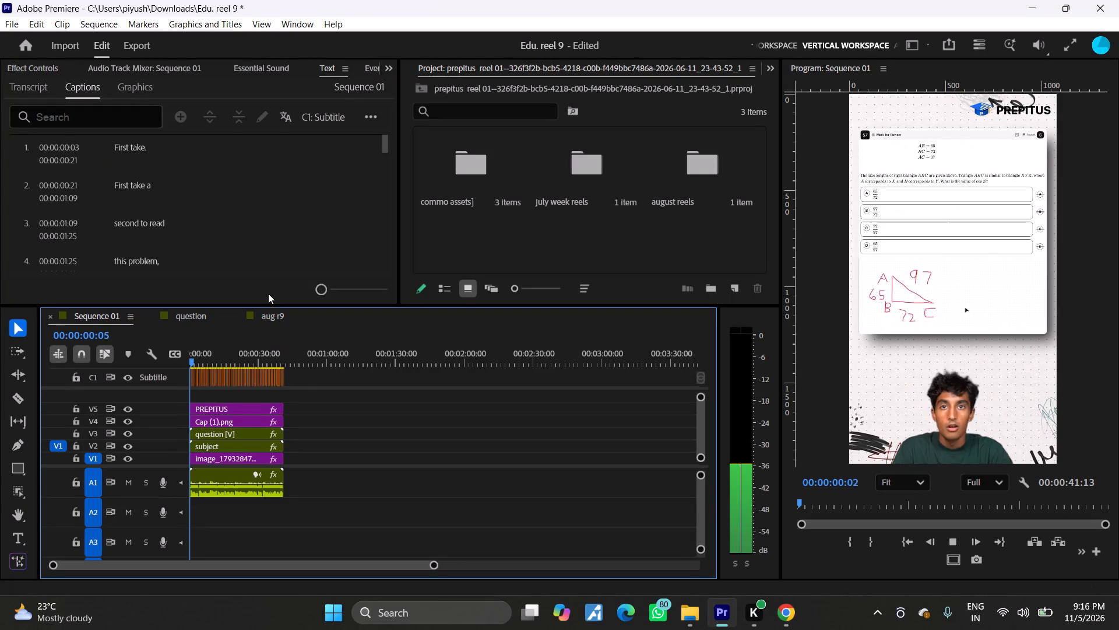
key("space")
key("space")
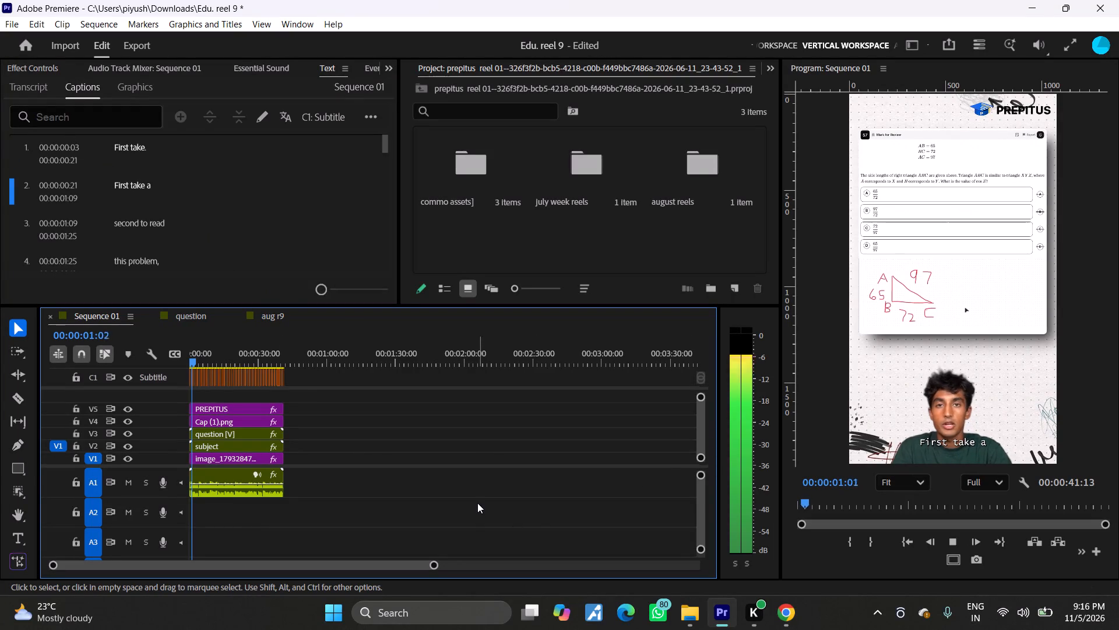
key("space")
left_click_drag(186, 353, 134, 378)
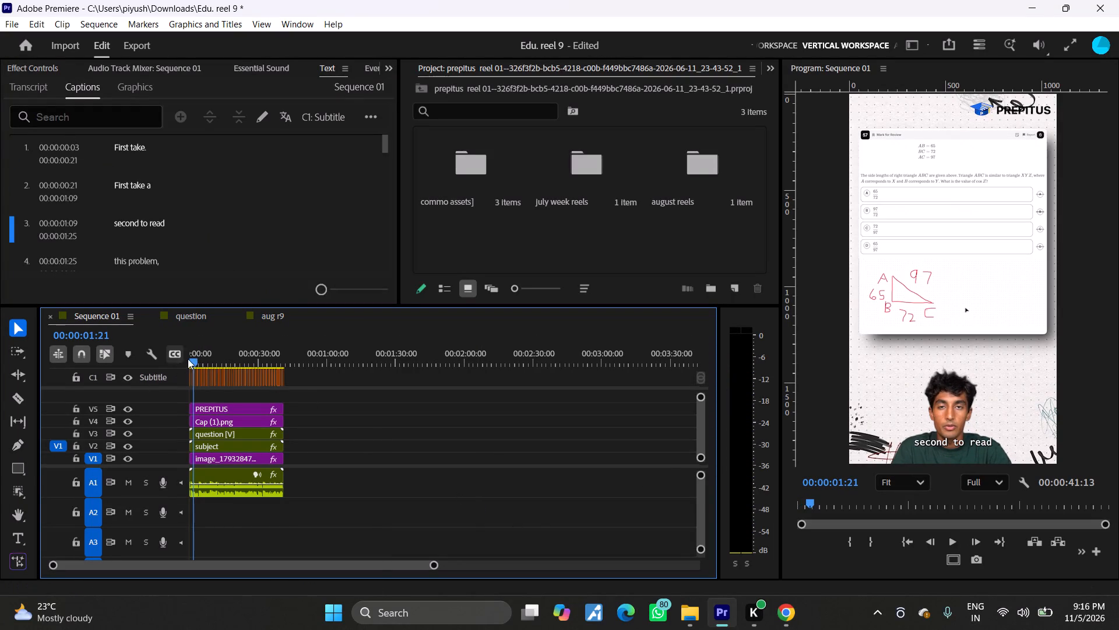
left_click_drag(193, 355, 155, 366)
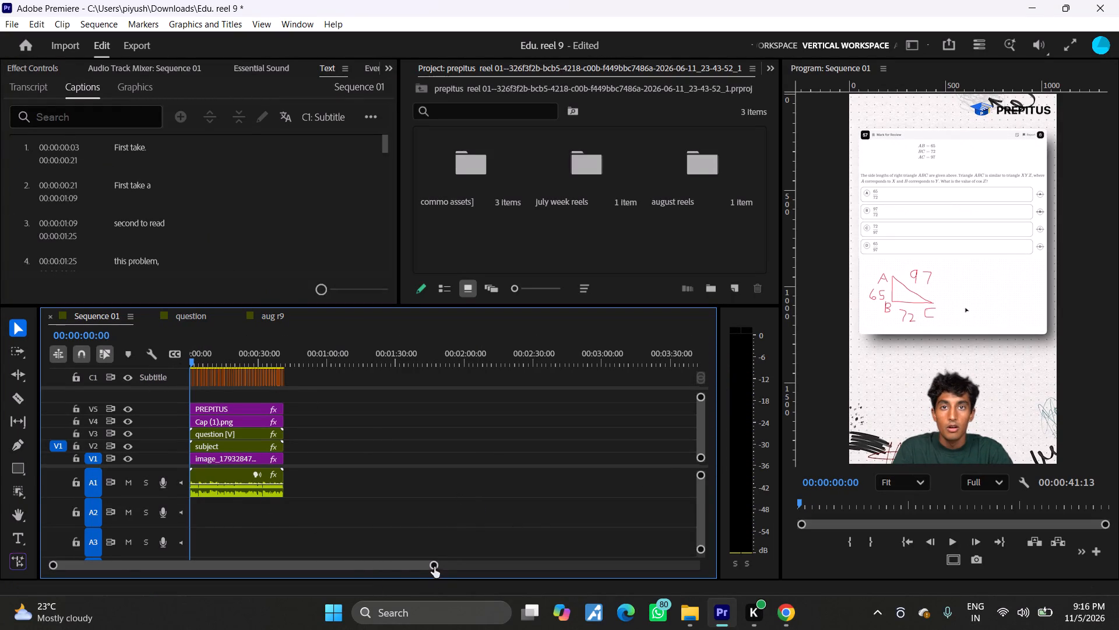
left_click_drag(432, 565, 86, 568)
key("space")
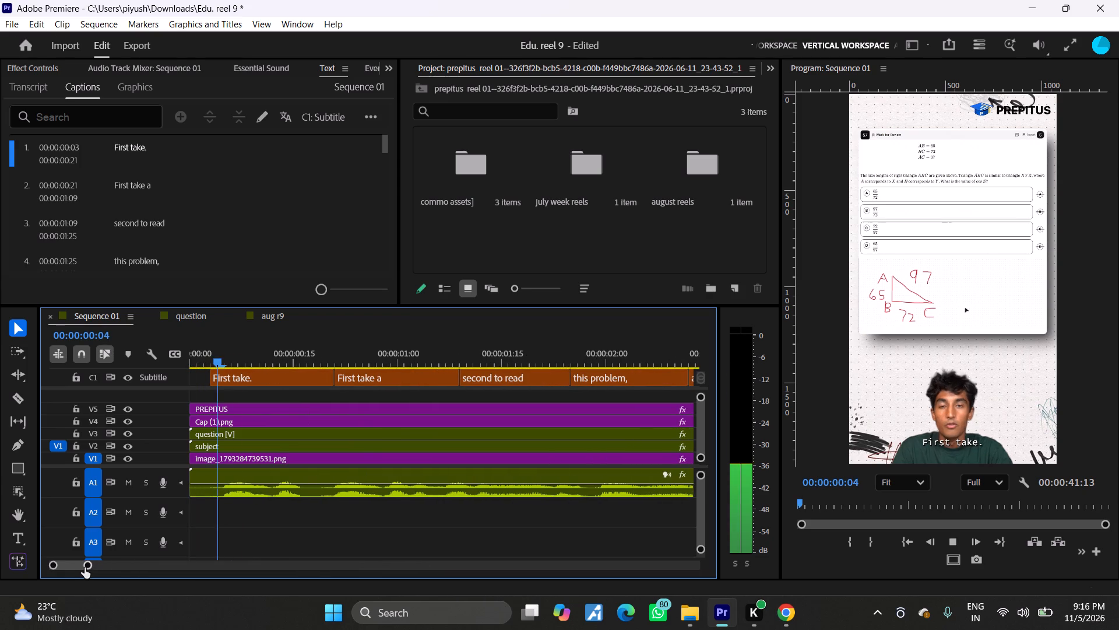
key("space")
left_click(289, 374)
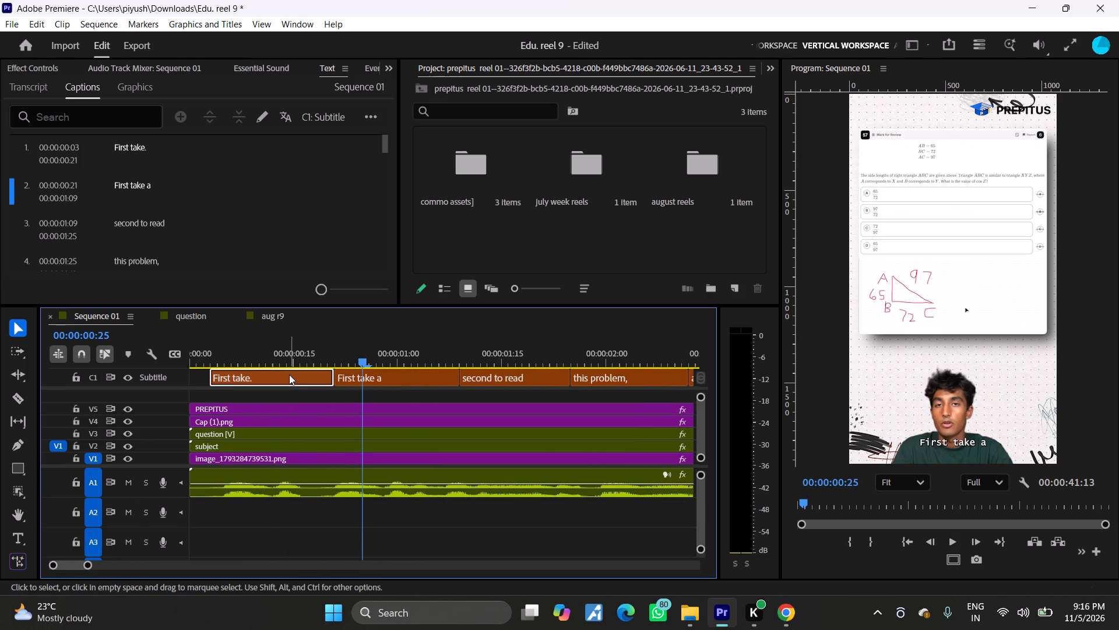
key("Delete")
Trim about 20 frames off the start of all video and audio clips together and move them back to the sequence start.
left_click_drag(261, 389, 261, 427)
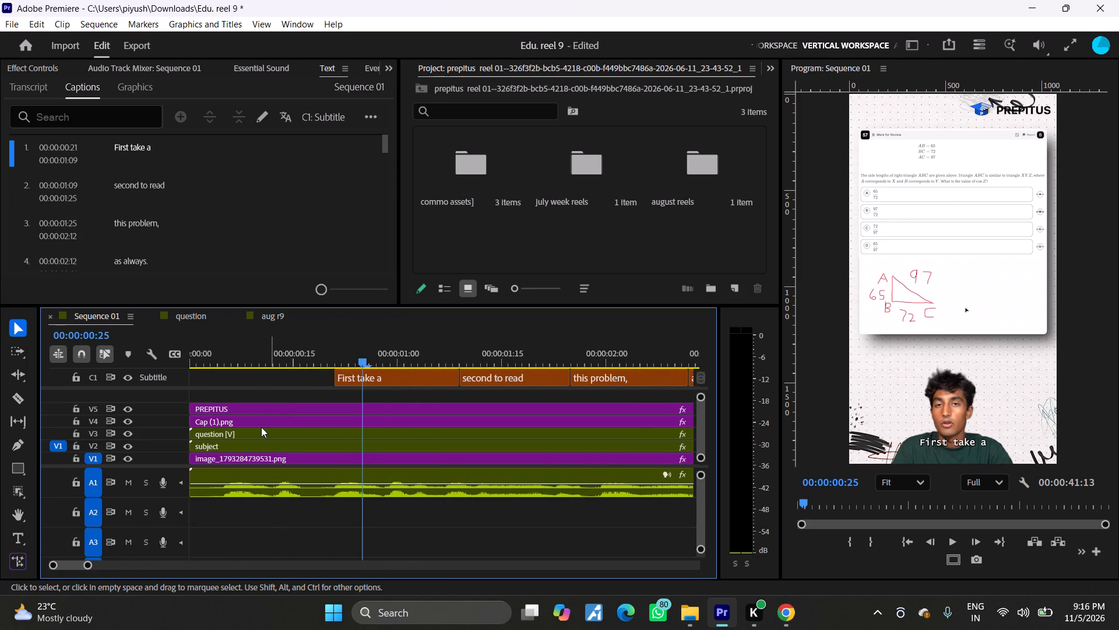
left_click_drag(261, 427, 269, 528)
left_click_drag(232, 391, 256, 524)
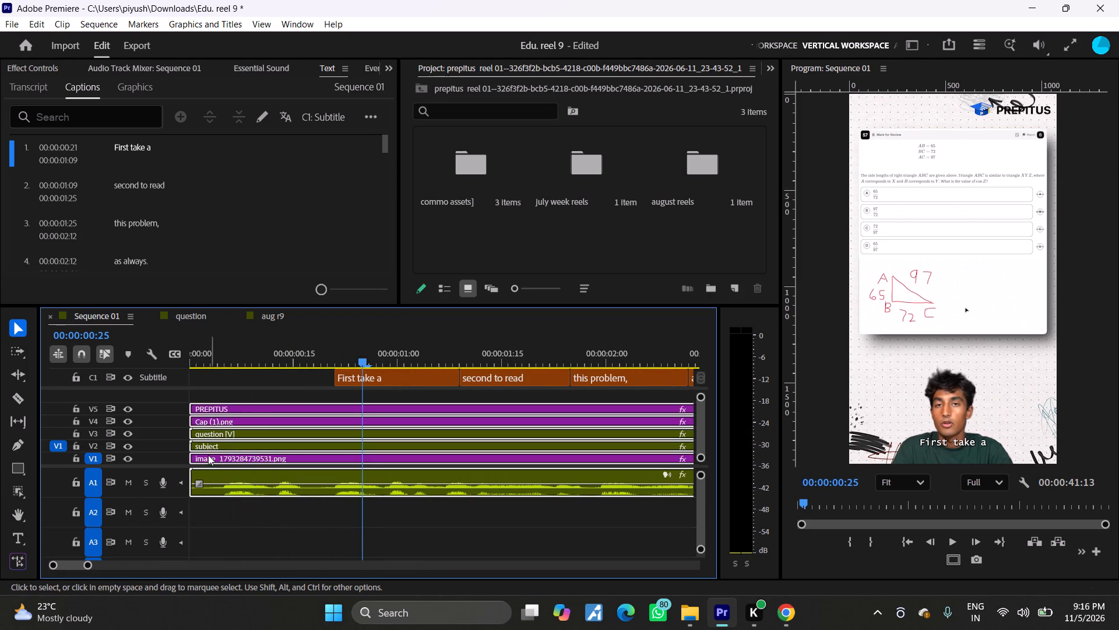
left_click_drag(194, 445, 333, 459)
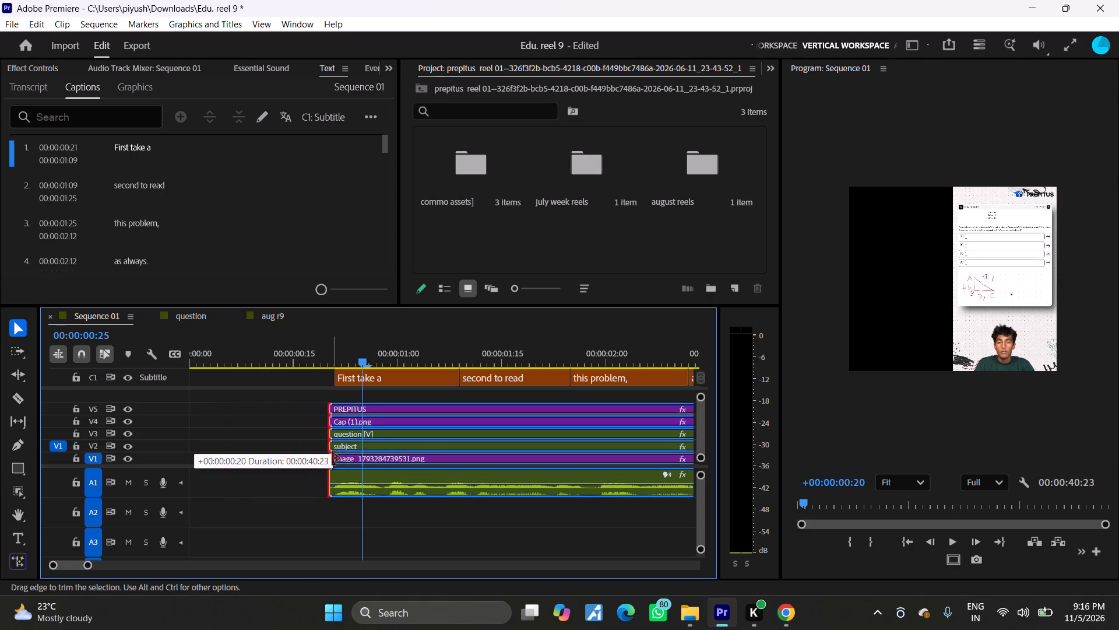
left_click_drag(333, 459, 334, 460)
left_click_drag(394, 439, 221, 446)
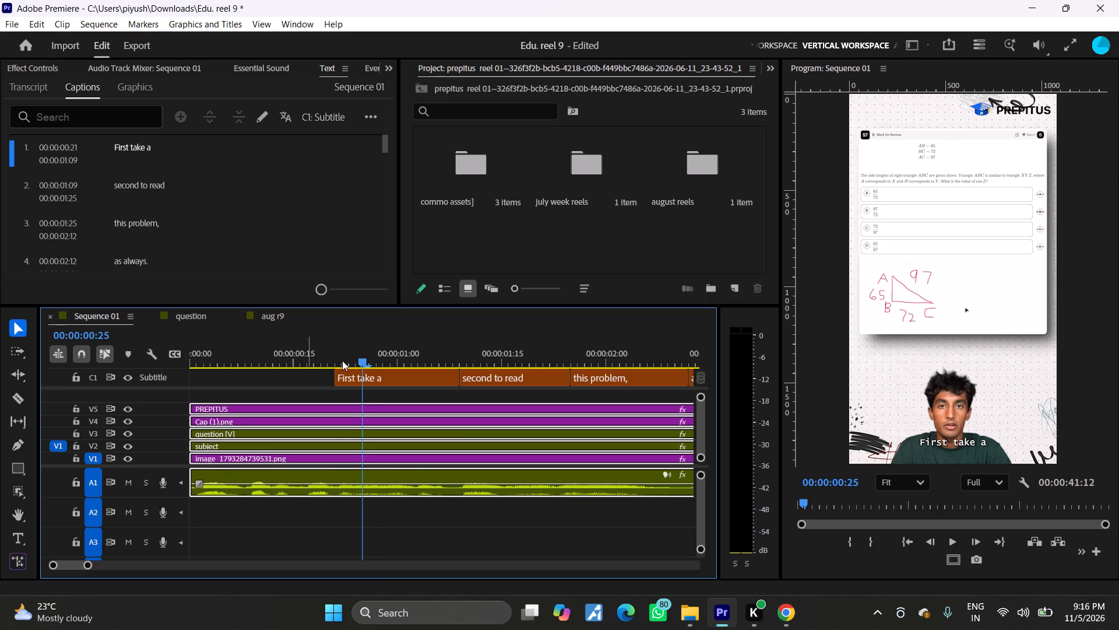
Shift all the captions earlier together so that "First take a" starts at 00:00:00:00.
left_click_drag(87, 566, 200, 570)
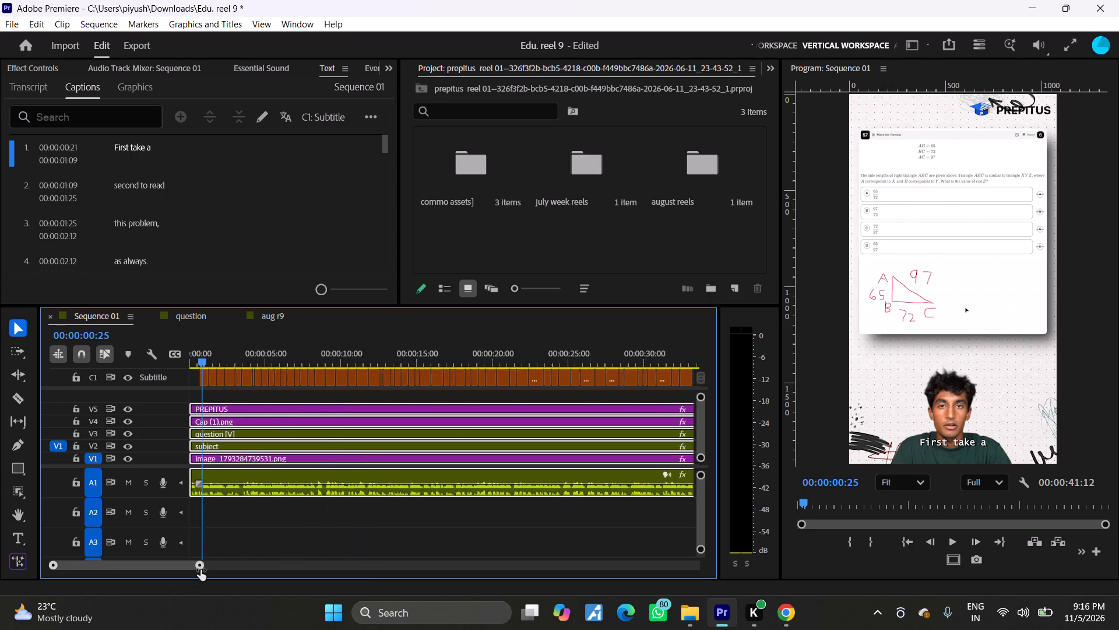
left_click_drag(200, 570, 308, 579)
left_click_drag(420, 376, 151, 381)
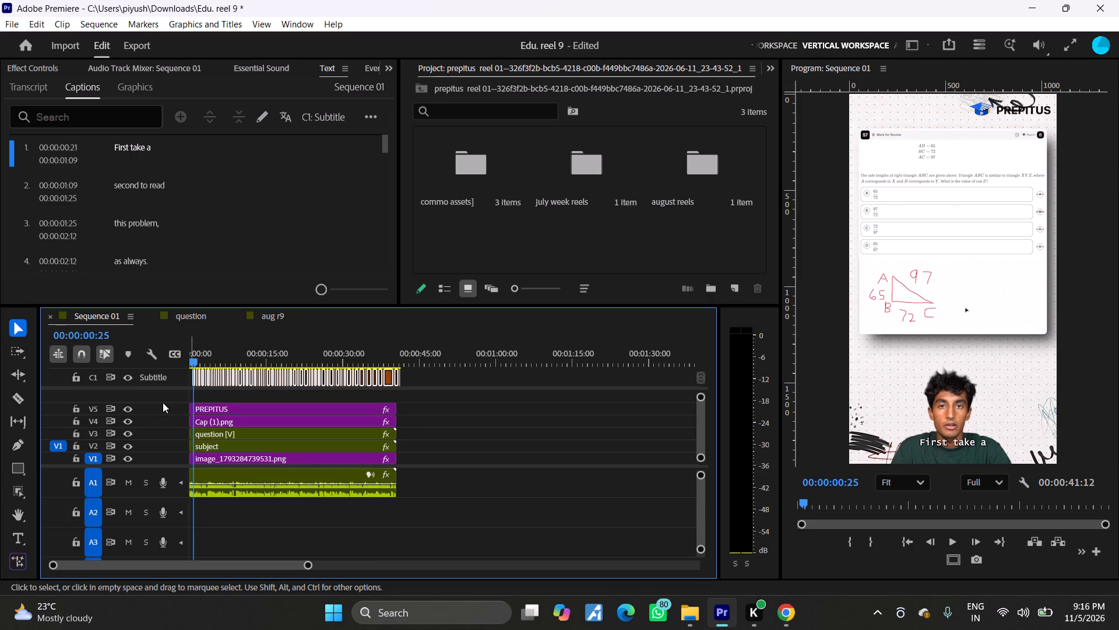
left_click_drag(308, 562, 98, 572)
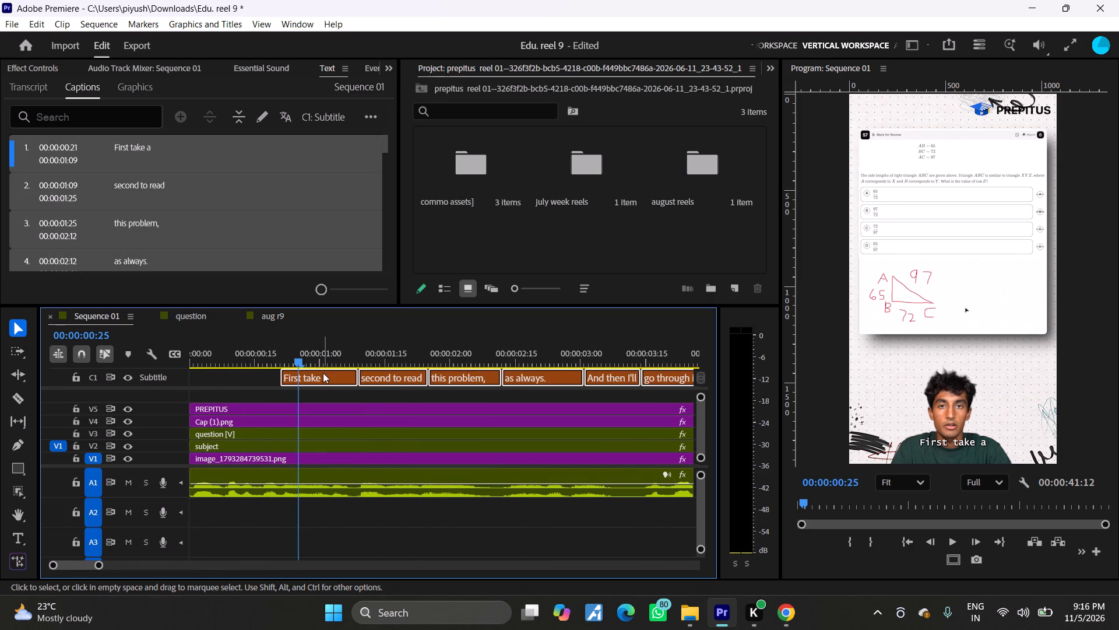
left_click_drag(321, 376, 214, 378)
Play back the opening of Sequence 01 to check the caption timing against the trimmed clips.
left_click_drag(230, 345, 168, 363)
key("space")
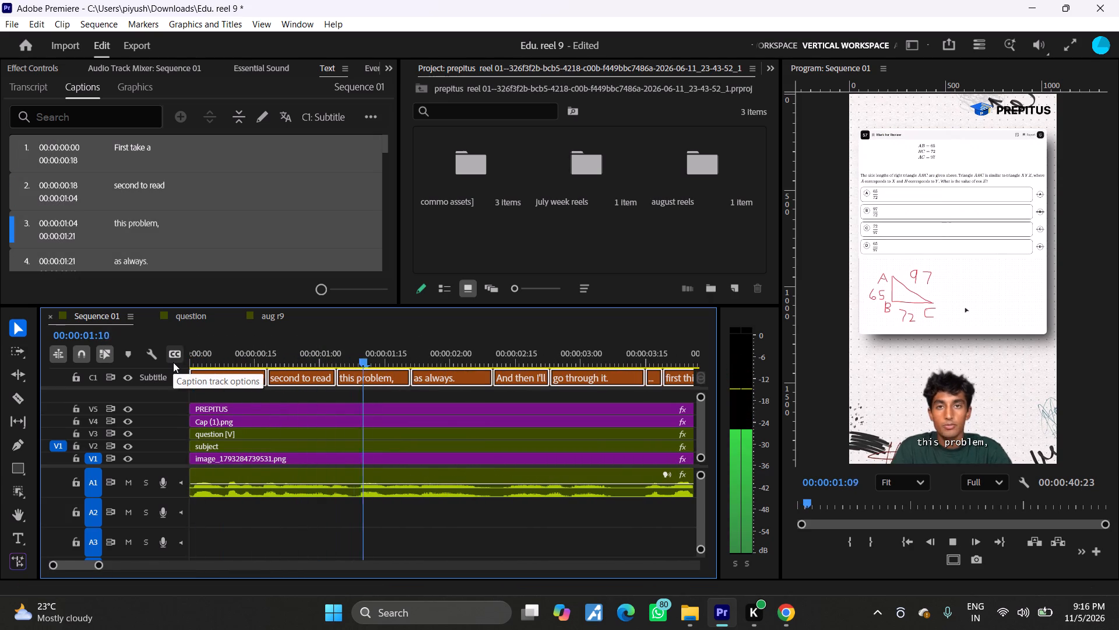
key("space")
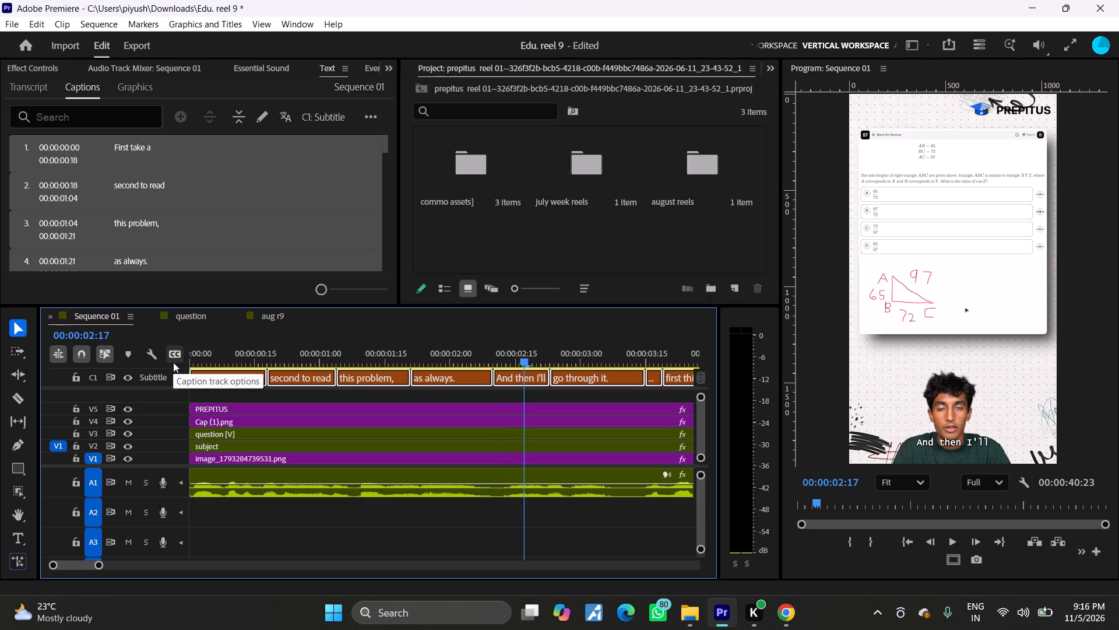
left_click_drag(497, 346, 125, 409)
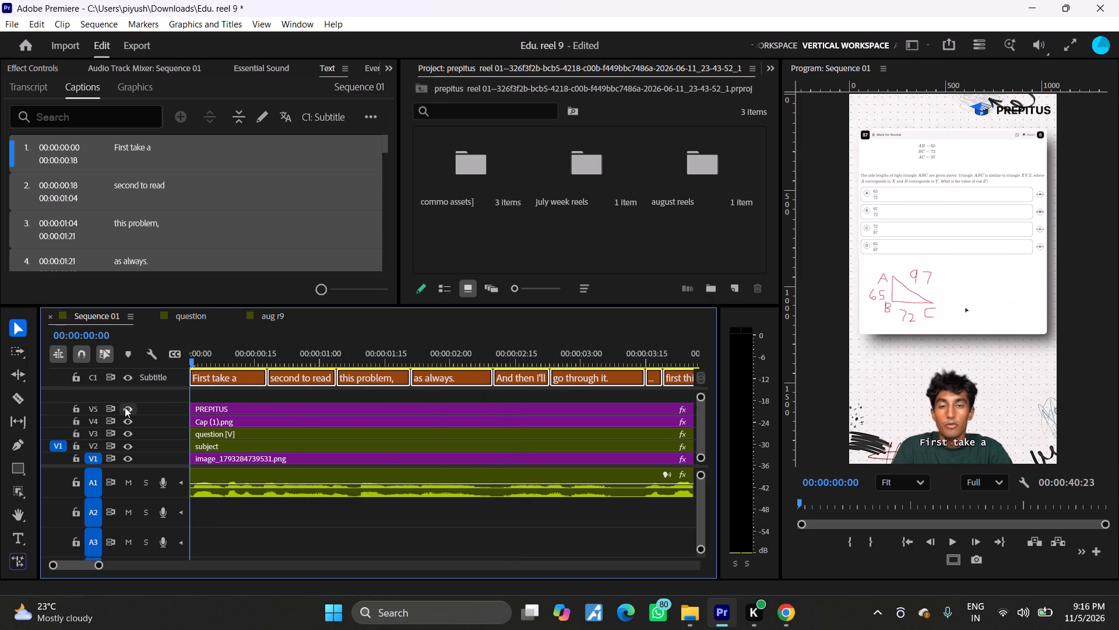
key("space")
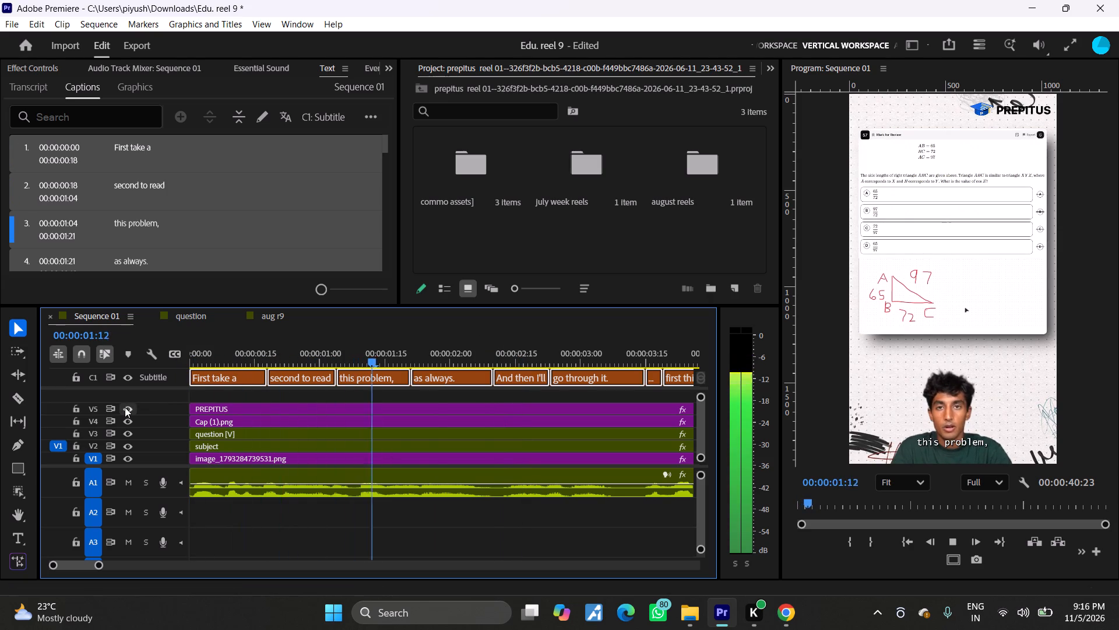
key("space")
key("space")
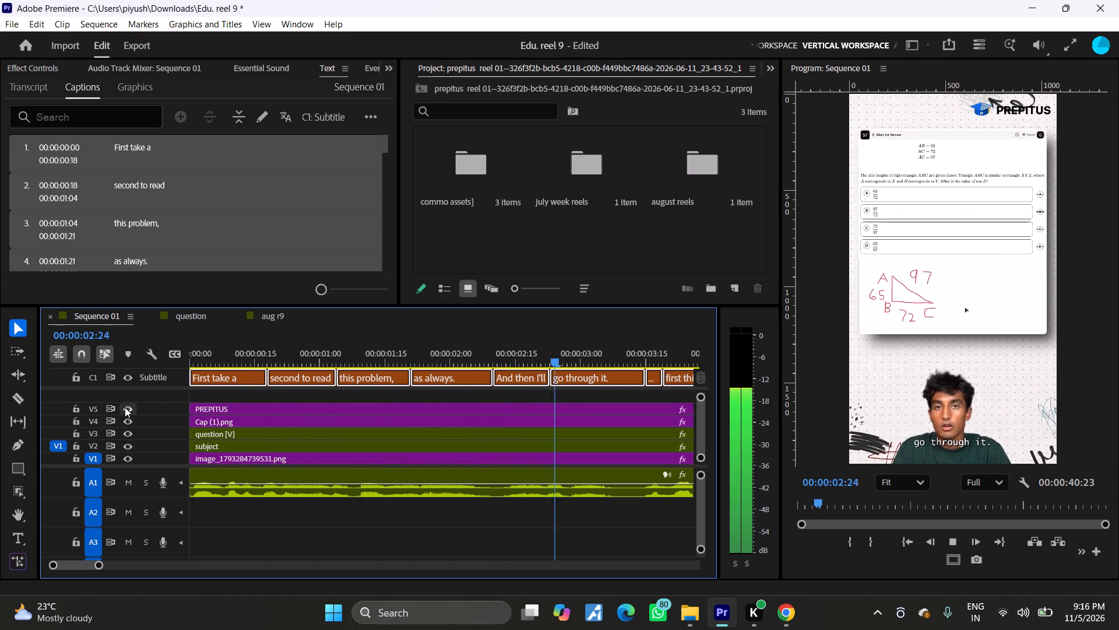
key("space")
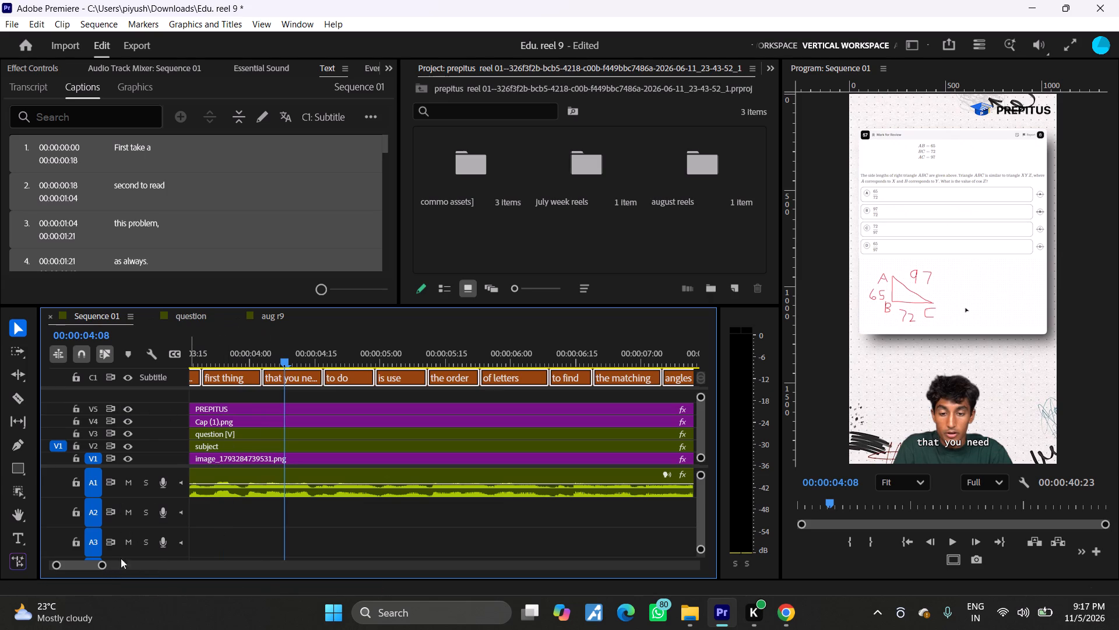
left_click_drag(100, 571, 178, 573)
left_click_drag(104, 567, 199, 582)
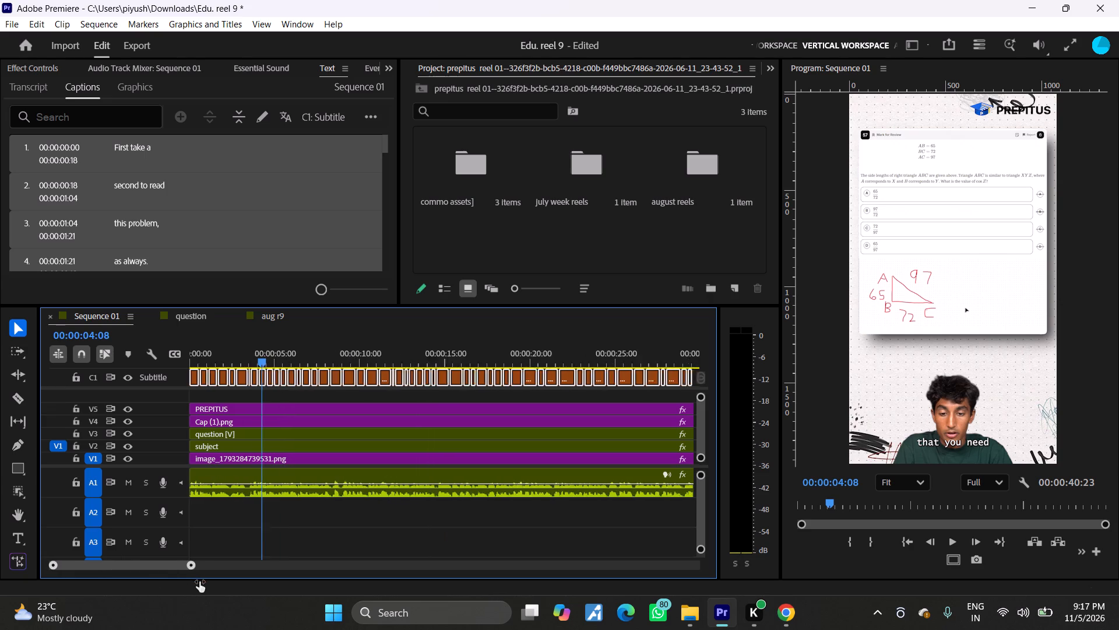
left_click_drag(199, 582, 202, 582)
left_click_drag(197, 562, 345, 576)
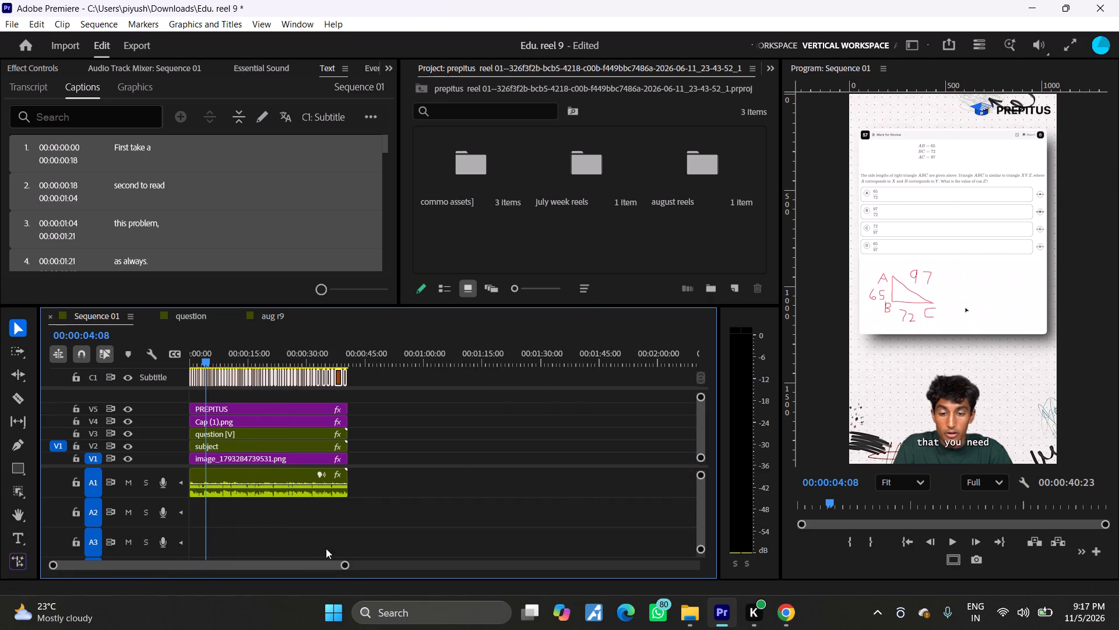
left_click_drag(207, 348, 131, 361)
key("space")
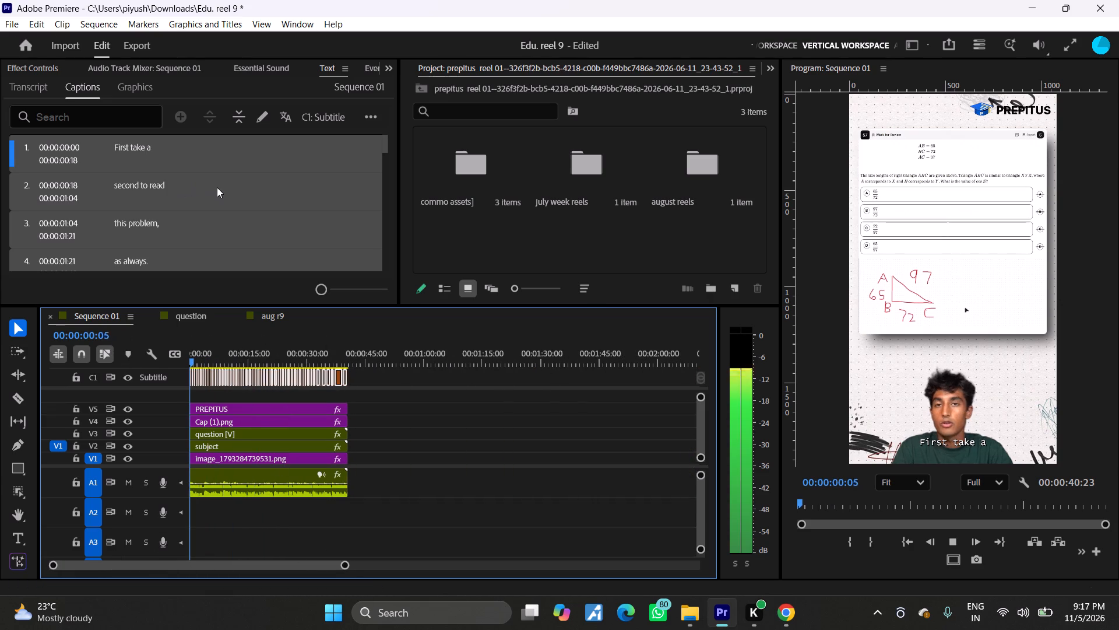
key("space")
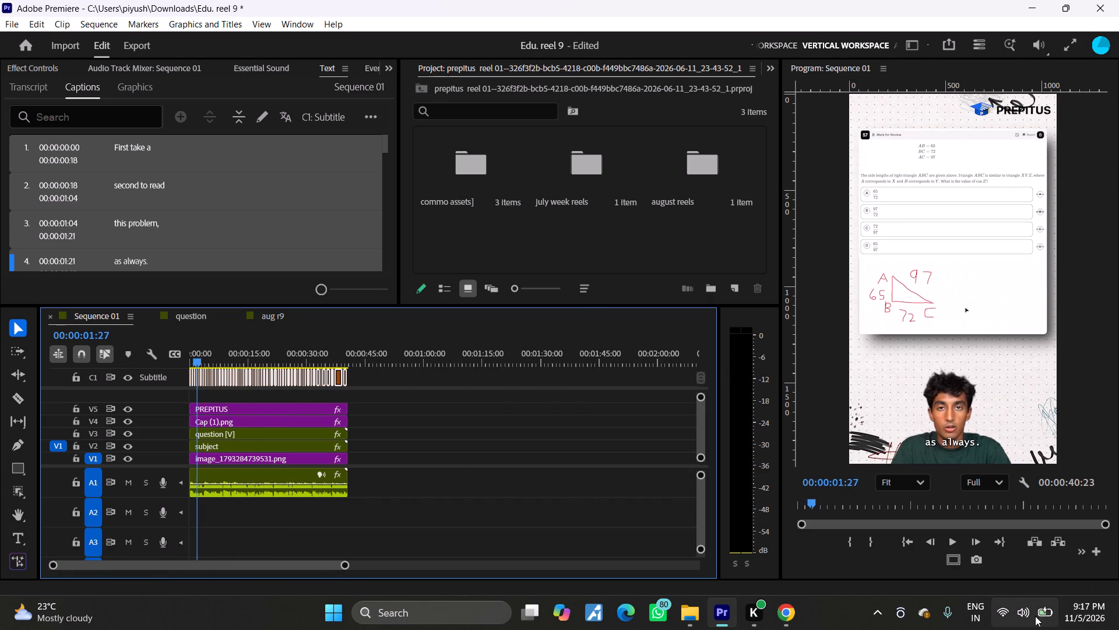
Connect the paired AirPods Pro over Bluetooth from the Windows quick settings.
left_click(1035, 616)
left_click(988, 351)
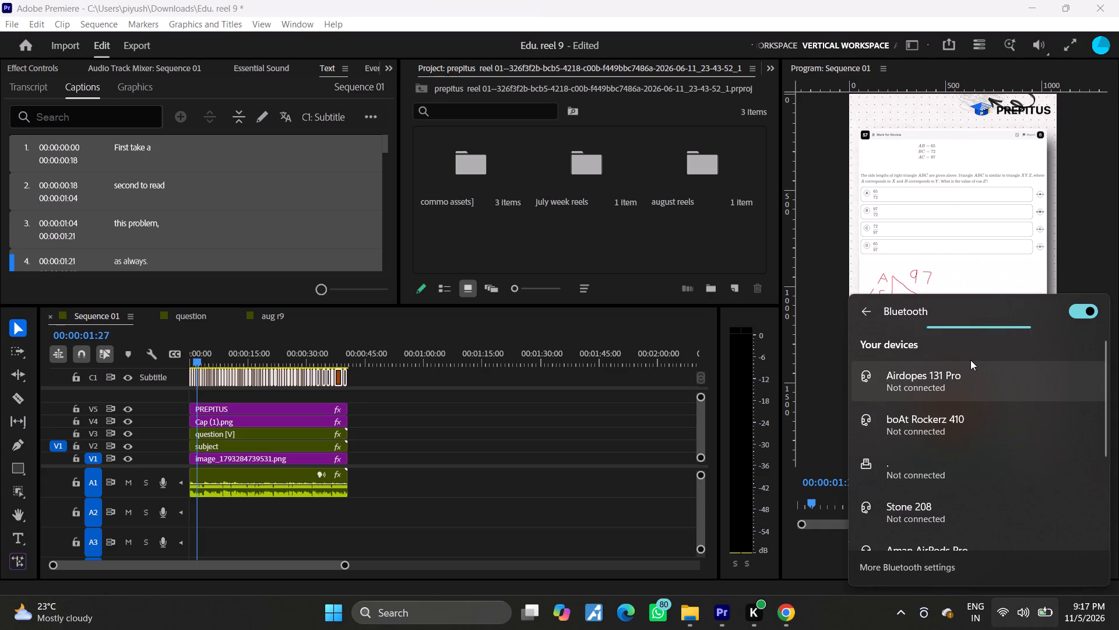
scroll(977, 445, "down", 2)
left_click(978, 485)
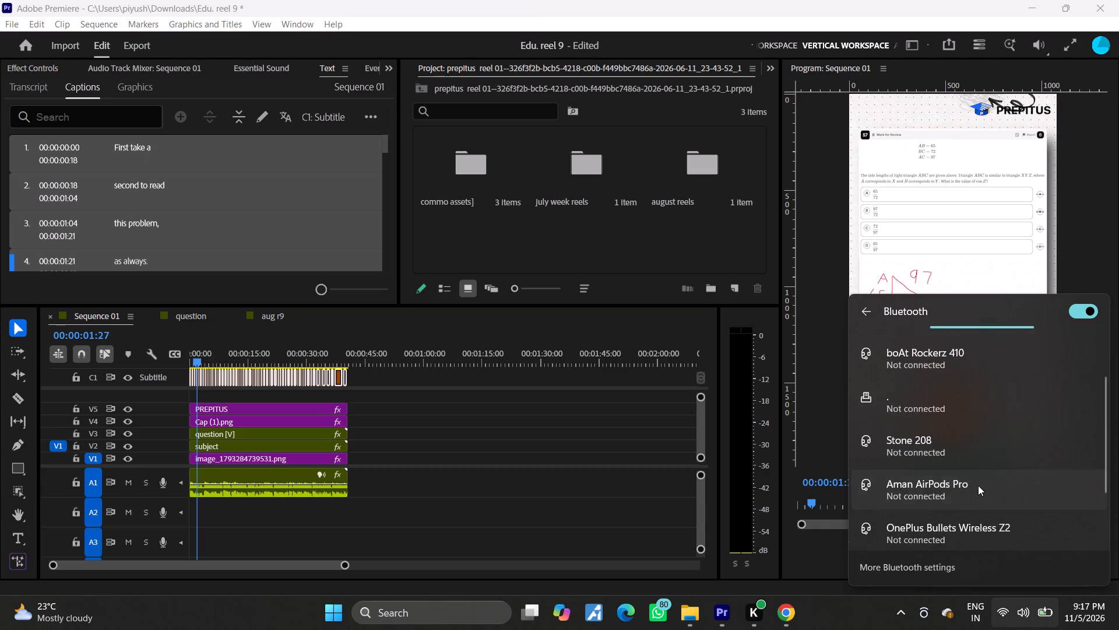
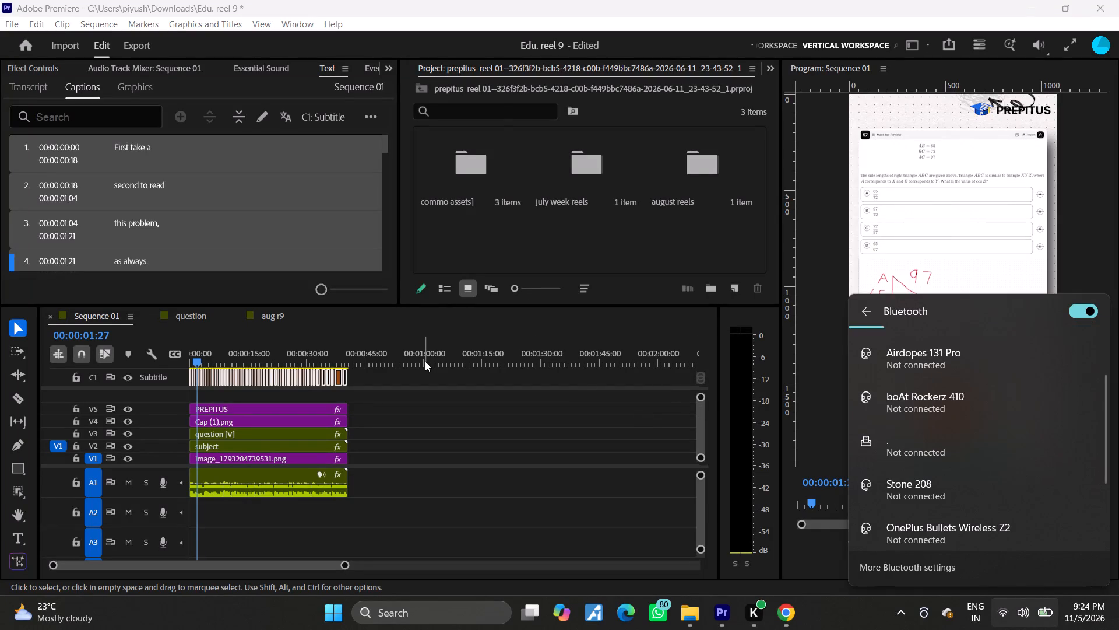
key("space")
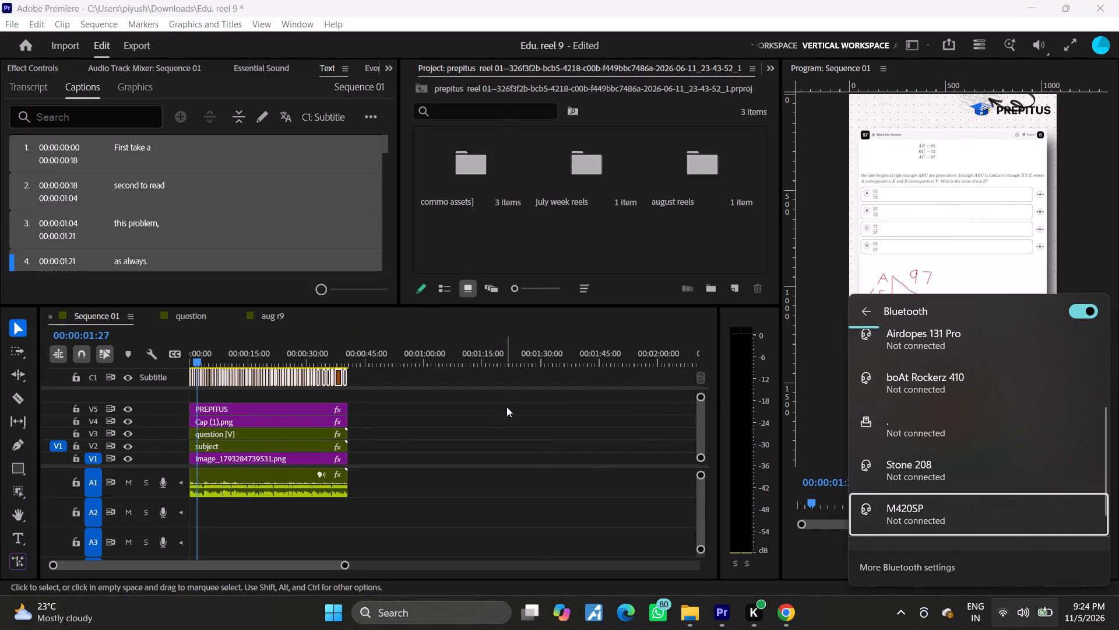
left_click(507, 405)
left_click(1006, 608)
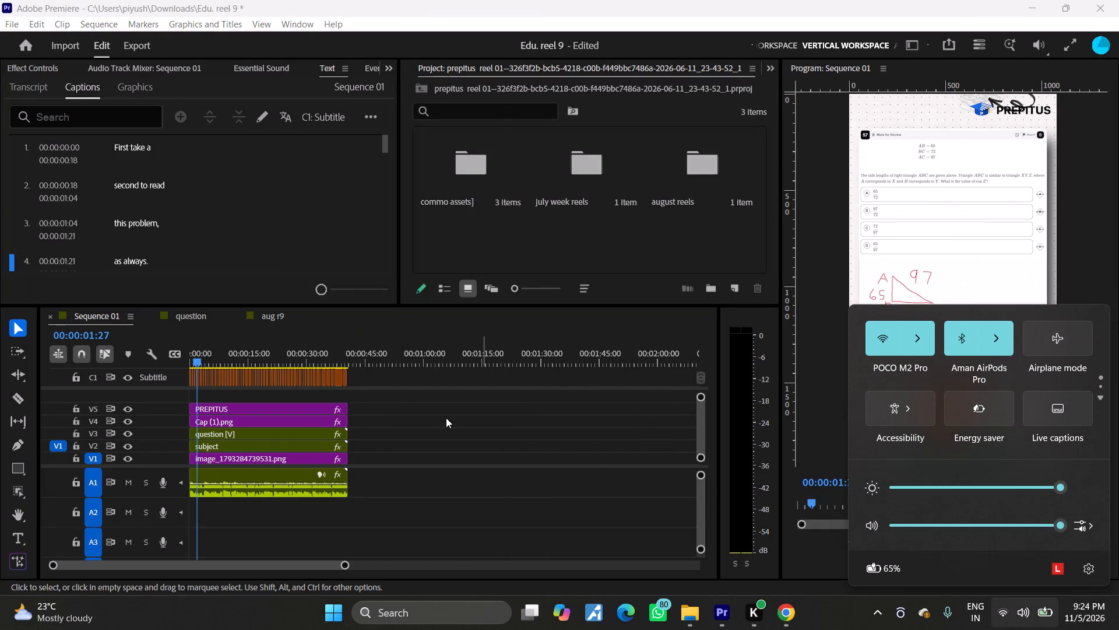
Replay the opening seconds of Sequence 01 from the start, checking the first captions' wording and timing against the audio.
left_click_drag(197, 353, 142, 368)
key("space")
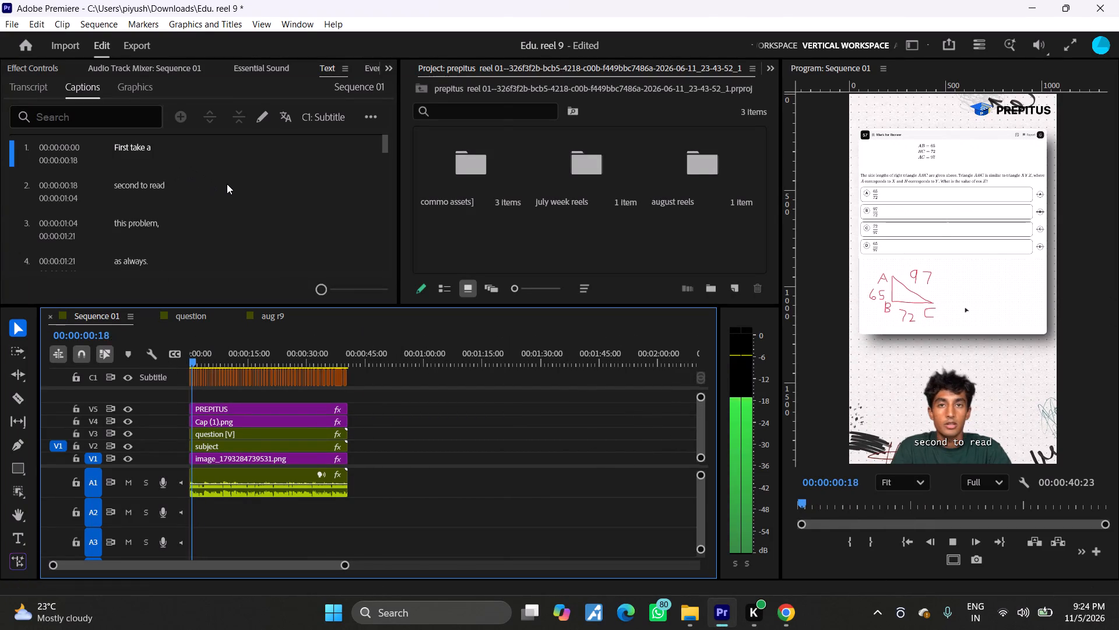
scroll(227, 184, "down", 7)
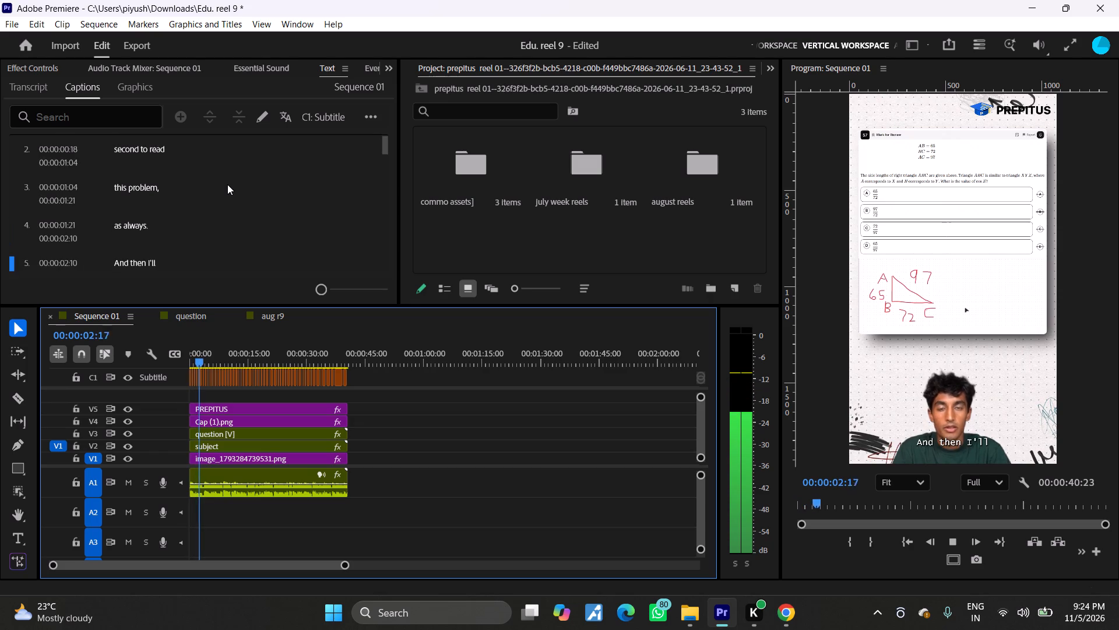
key("b")
scroll(227, 190, "up", 7)
key("space")
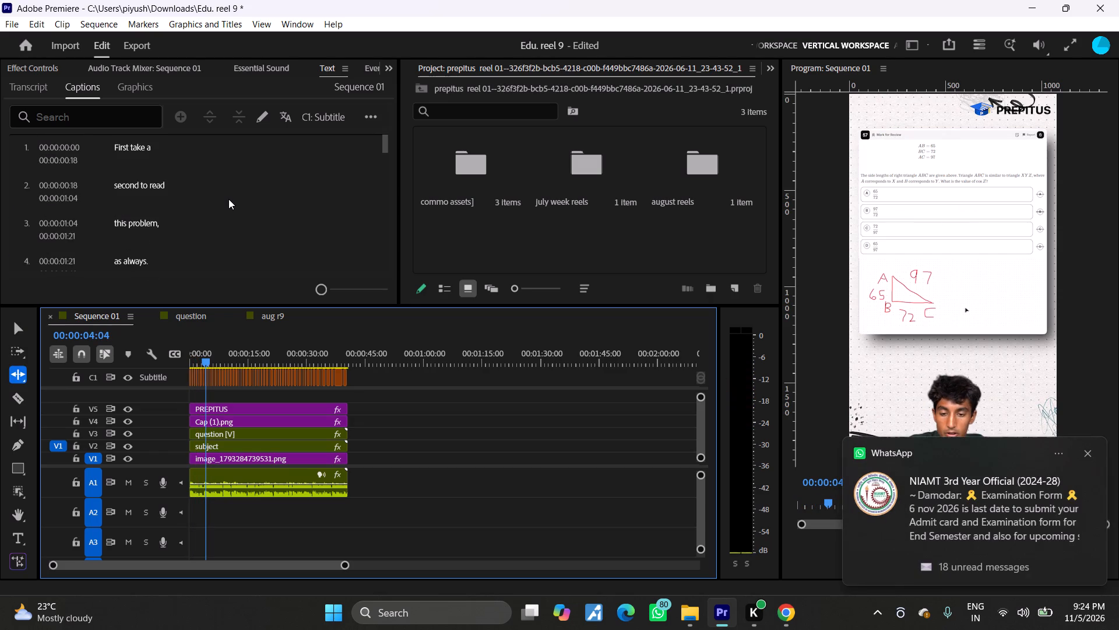
left_click(1091, 453)
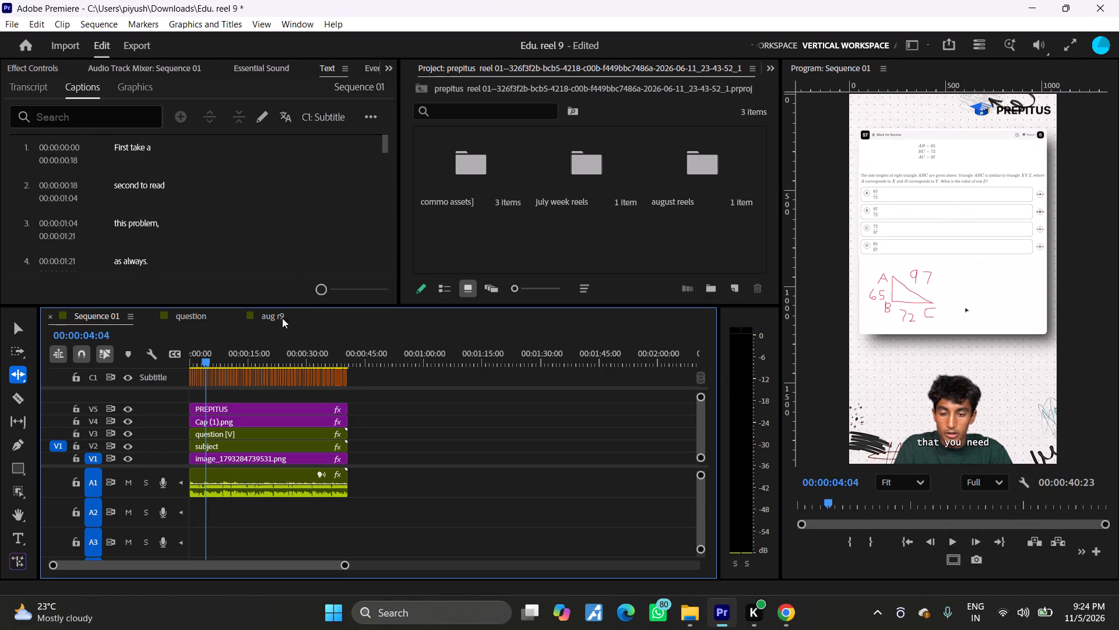
left_click_drag(206, 355, 127, 358)
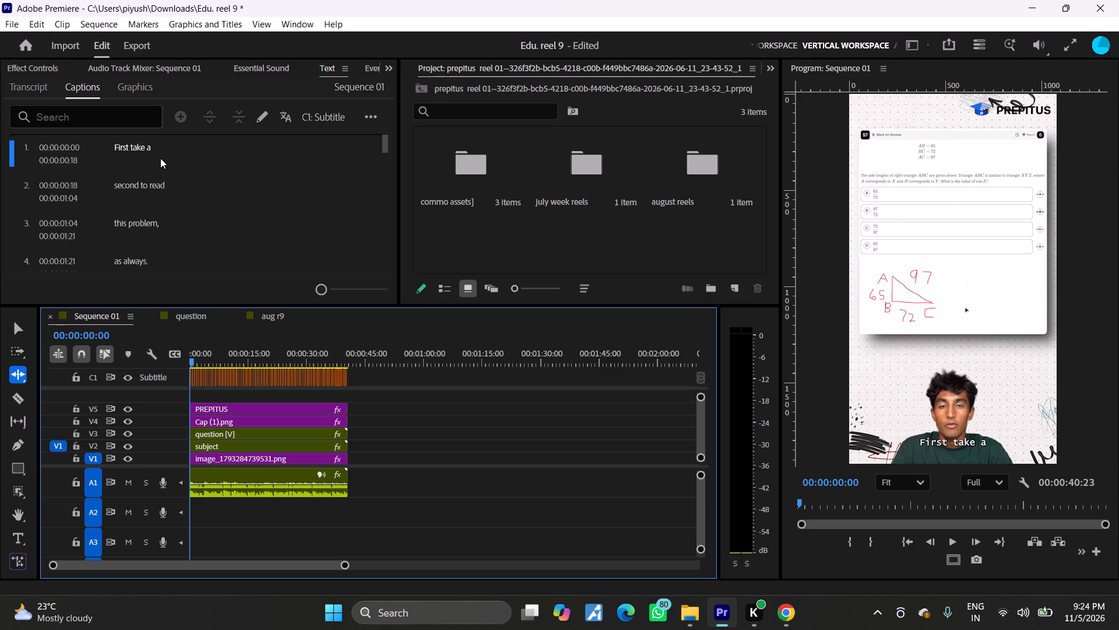
scroll(217, 253, "down", 4)
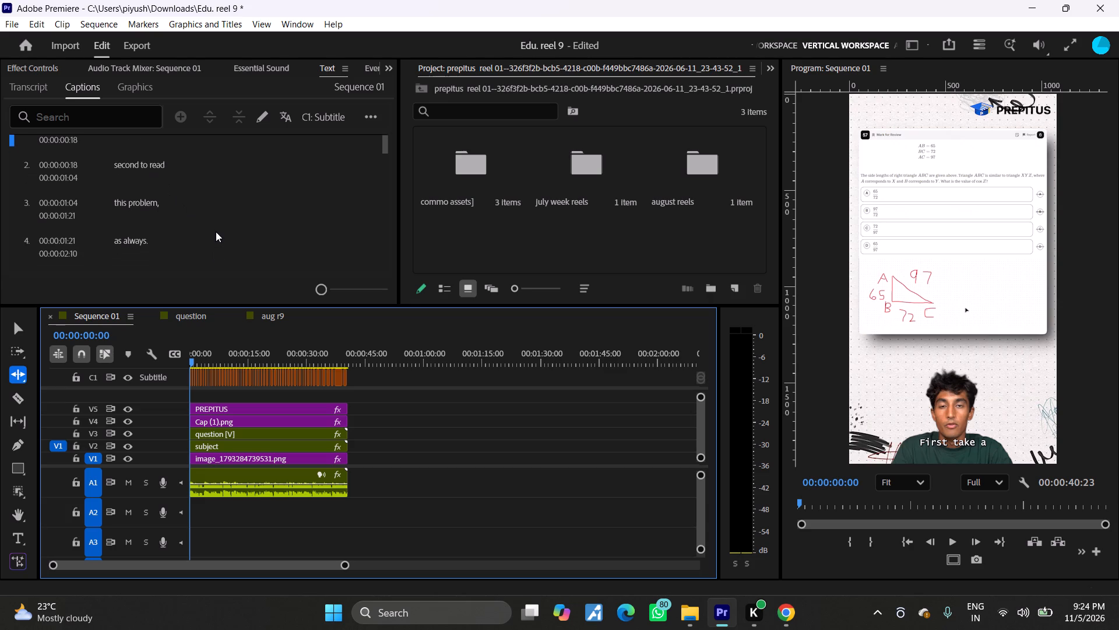
scroll(217, 239, "up", 7)
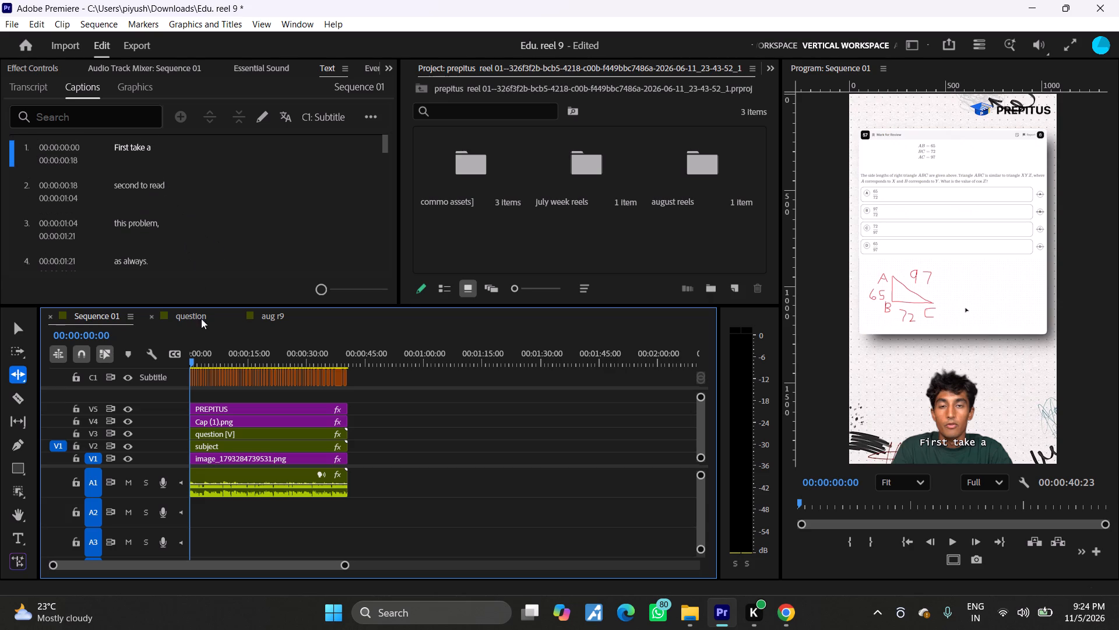
left_click_drag(193, 358, 185, 360)
key("space")
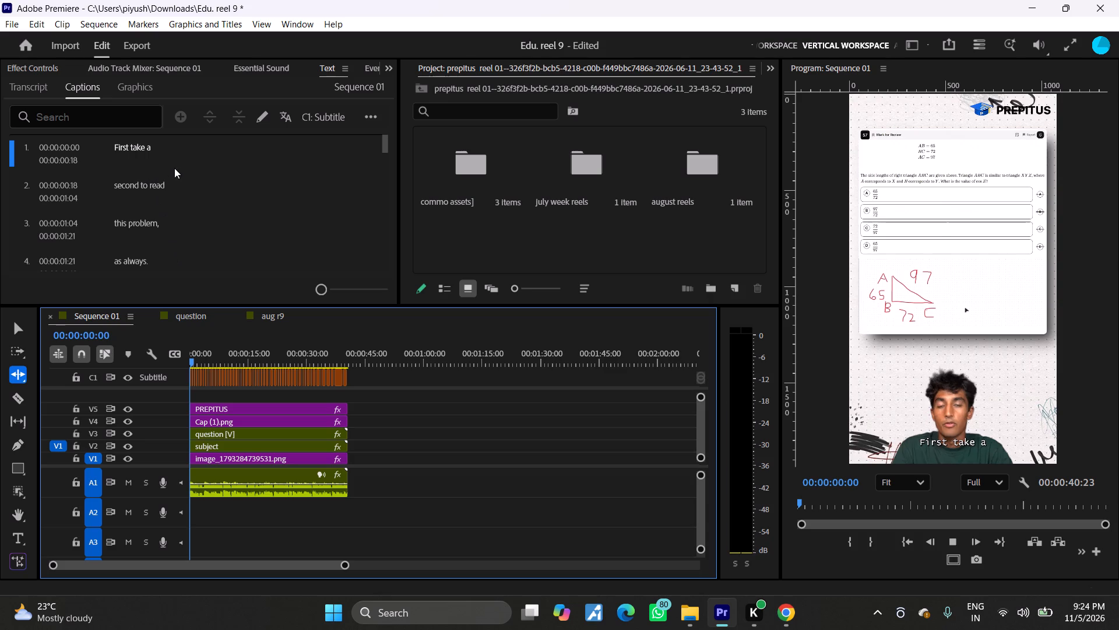
scroll(237, 229, "down", 3)
key("space")
scroll(237, 229, "up", 5)
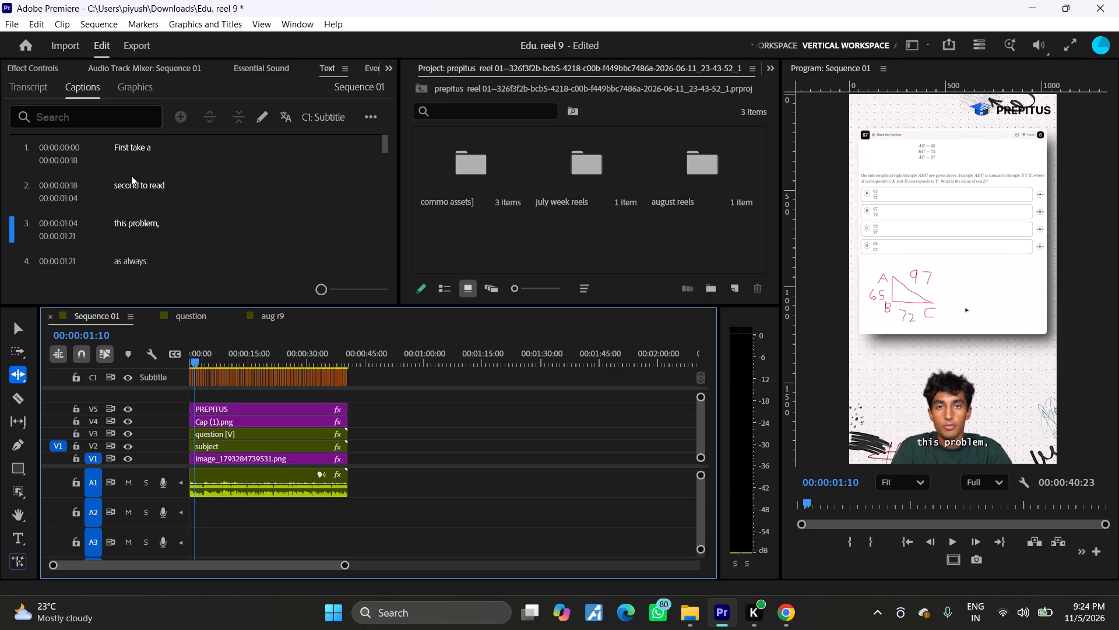
Add a comma after "First" in caption 1 so that it reads "First, take a".
left_click(124, 138)
double_click(123, 143)
left_click(133, 150)
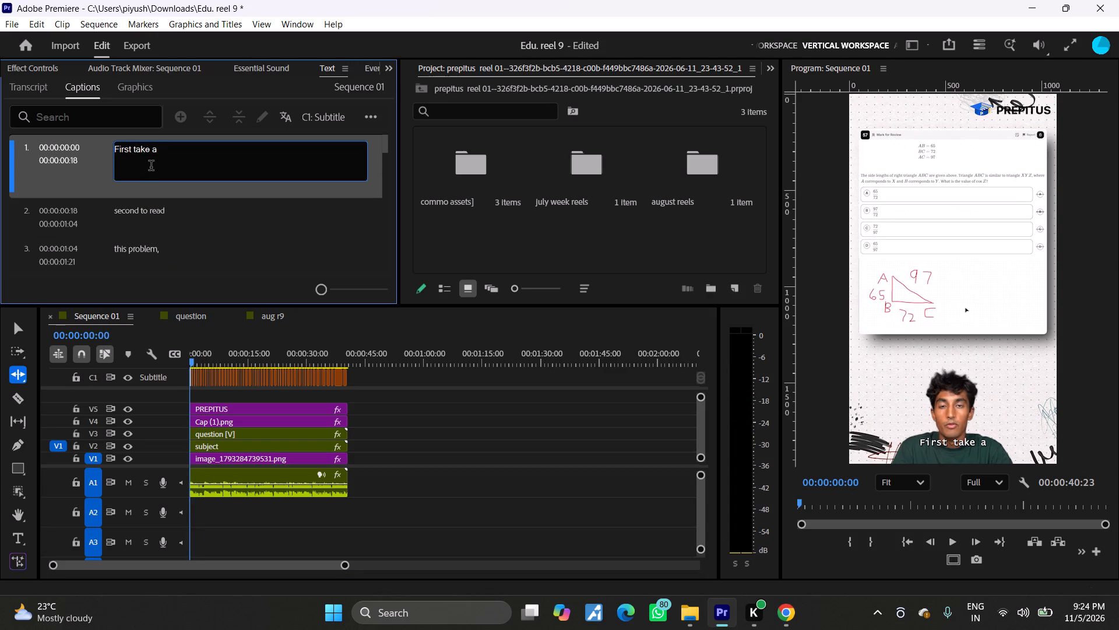
key("BackSpace")
type(",")
key("space")
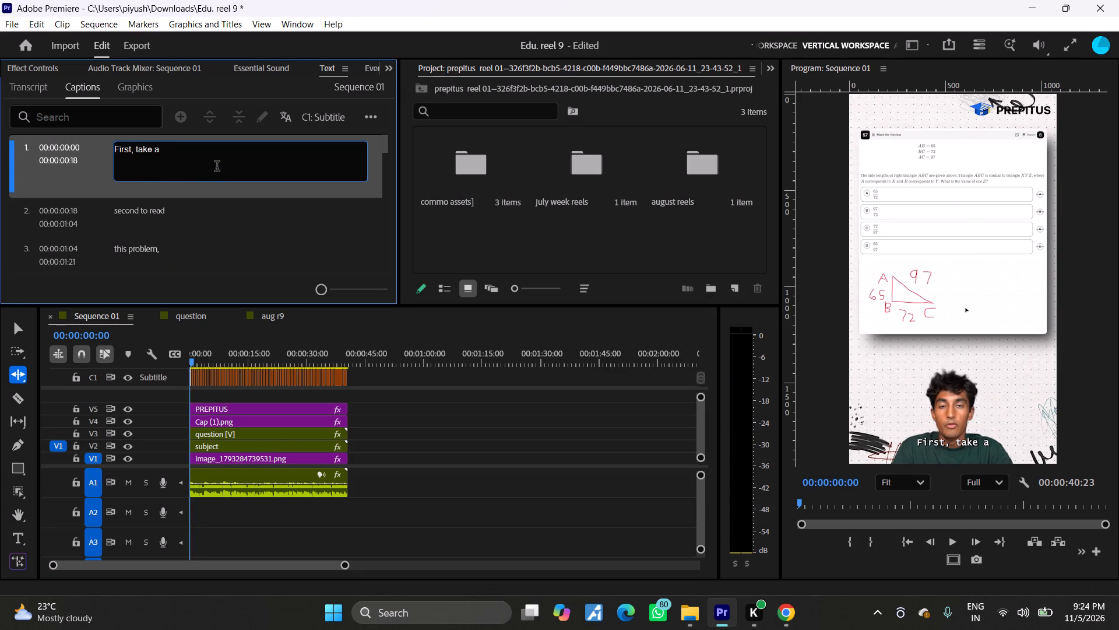
left_click(217, 167)
scroll(307, 220, "down", 4)
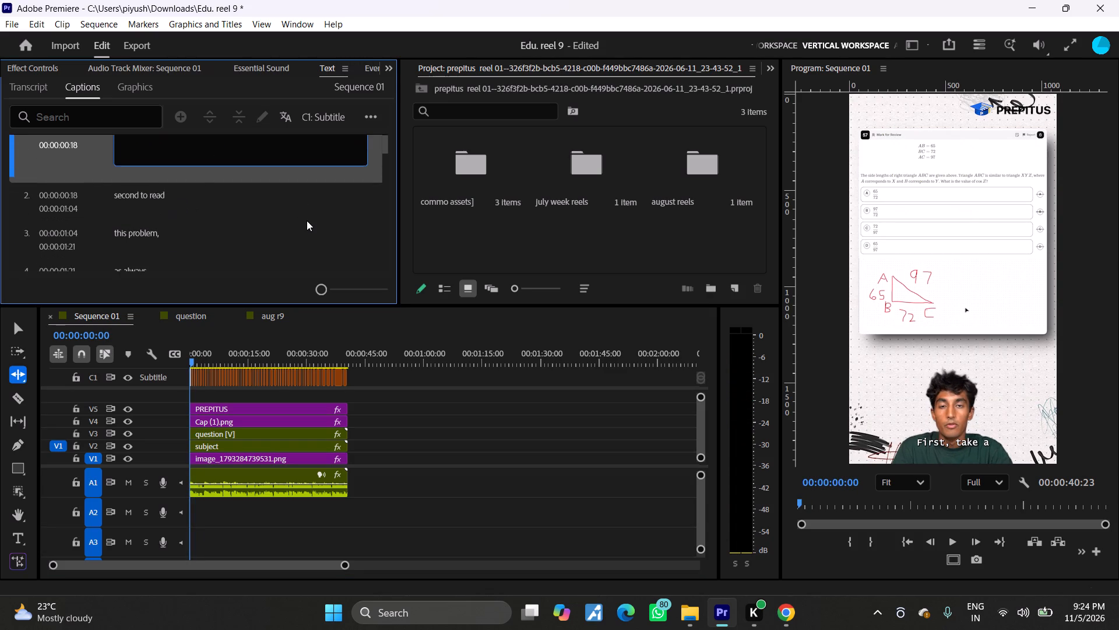
scroll(307, 220, "down", 8)
key("space")
scroll(262, 201, "up", 6)
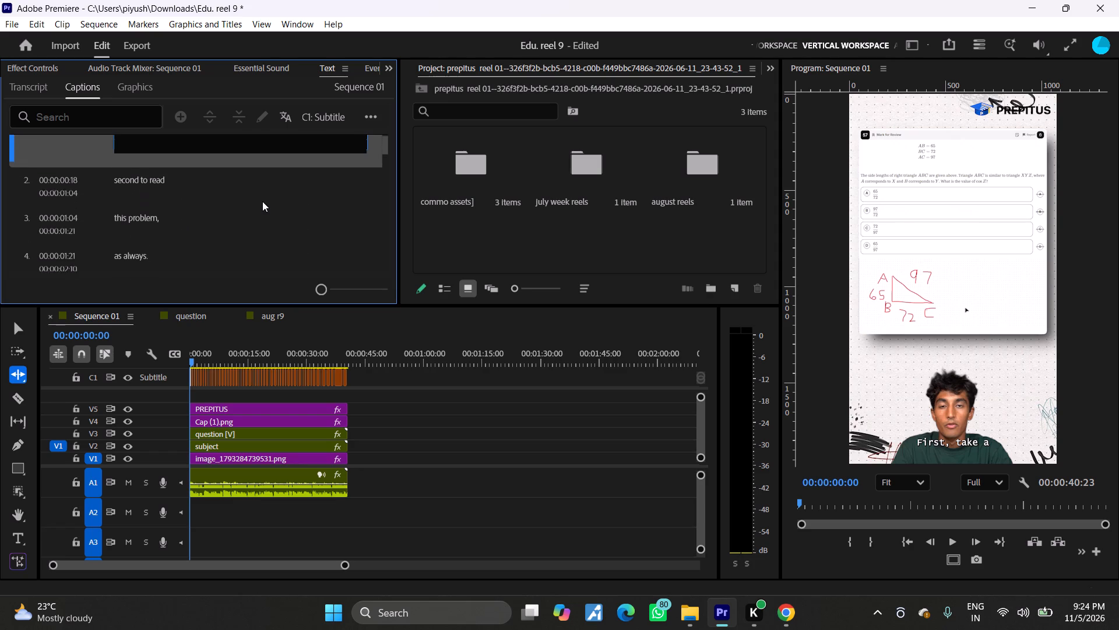
scroll(262, 201, "up", 6)
key("BackSpace")
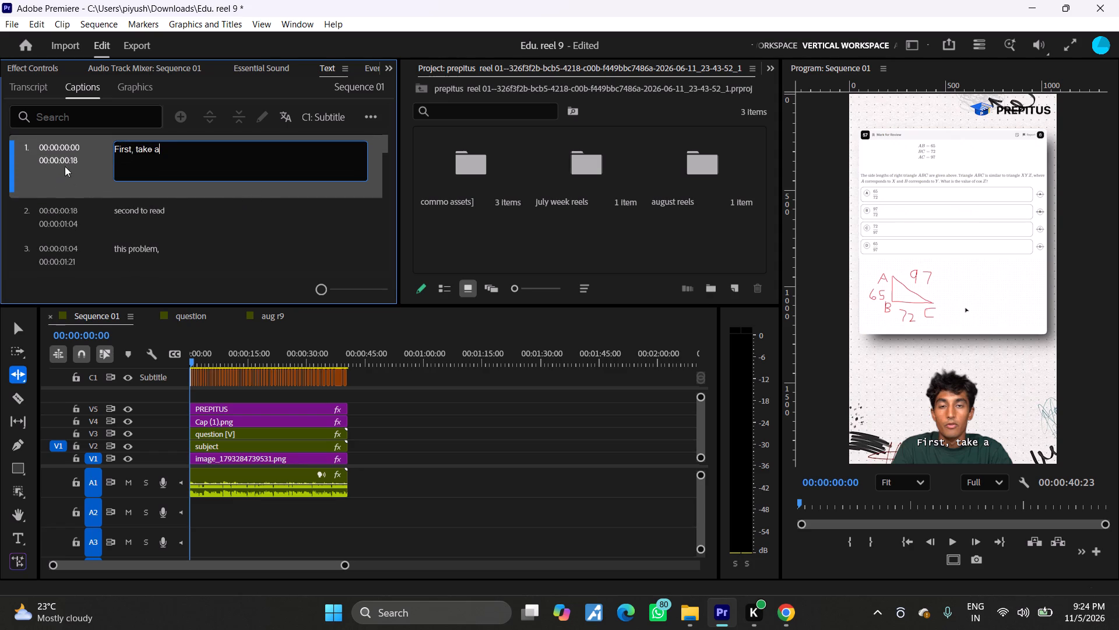
left_click(89, 164)
Play Sequence 01 from the start to about 11 seconds, checking each caption in the list against the speech.
key("space")
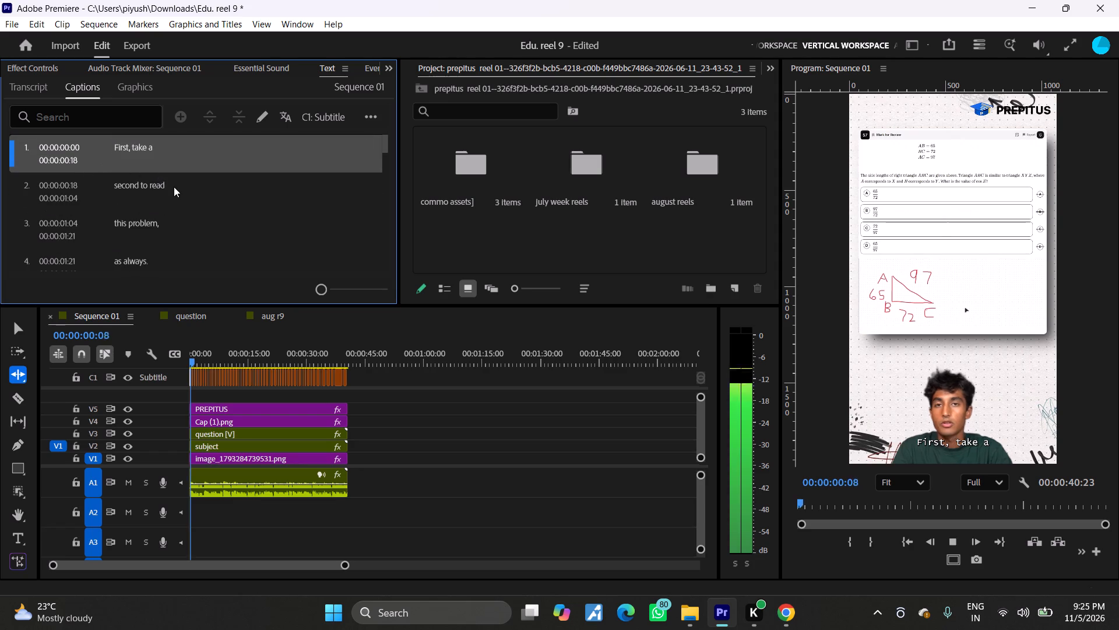
scroll(174, 187, "down", 15)
scroll(177, 189, "up", 3)
scroll(177, 189, "down", 1)
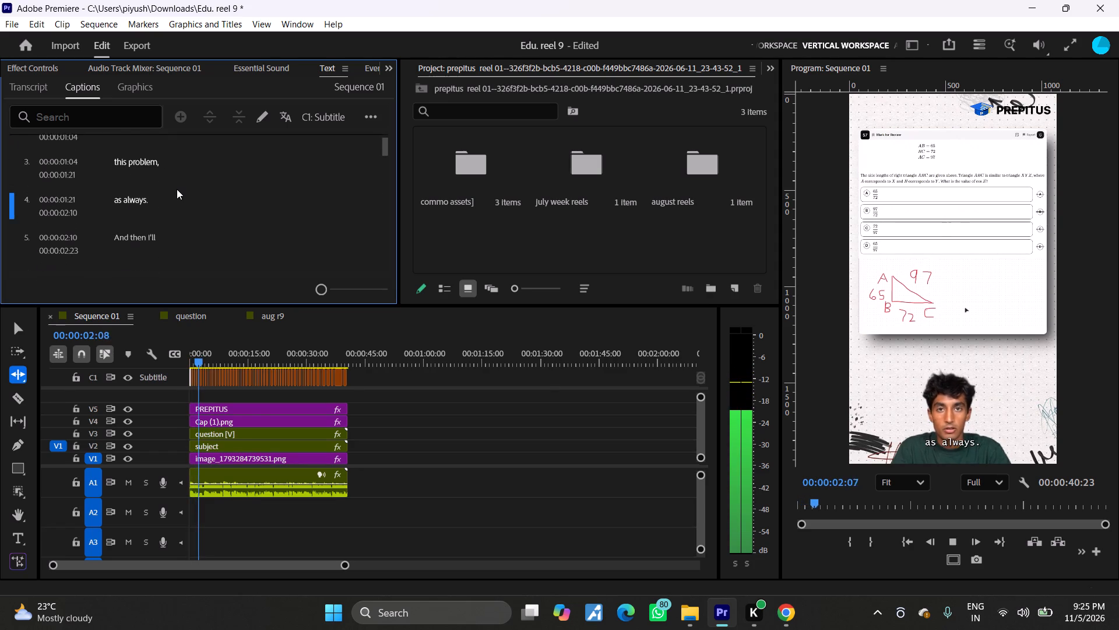
scroll(177, 189, "down", 17)
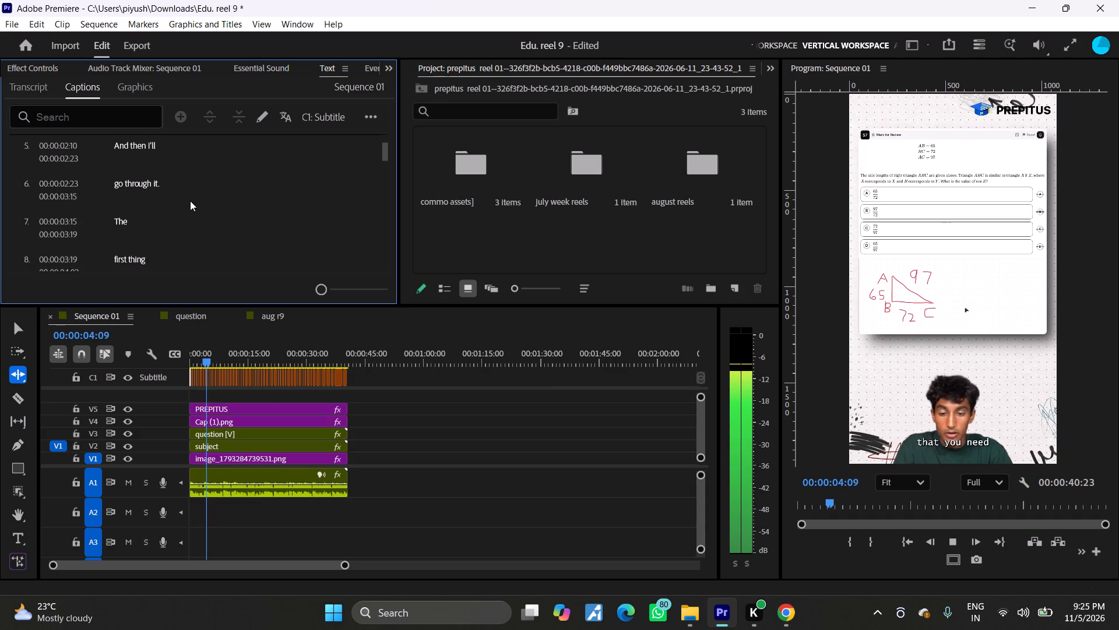
scroll(190, 201, "down", 18)
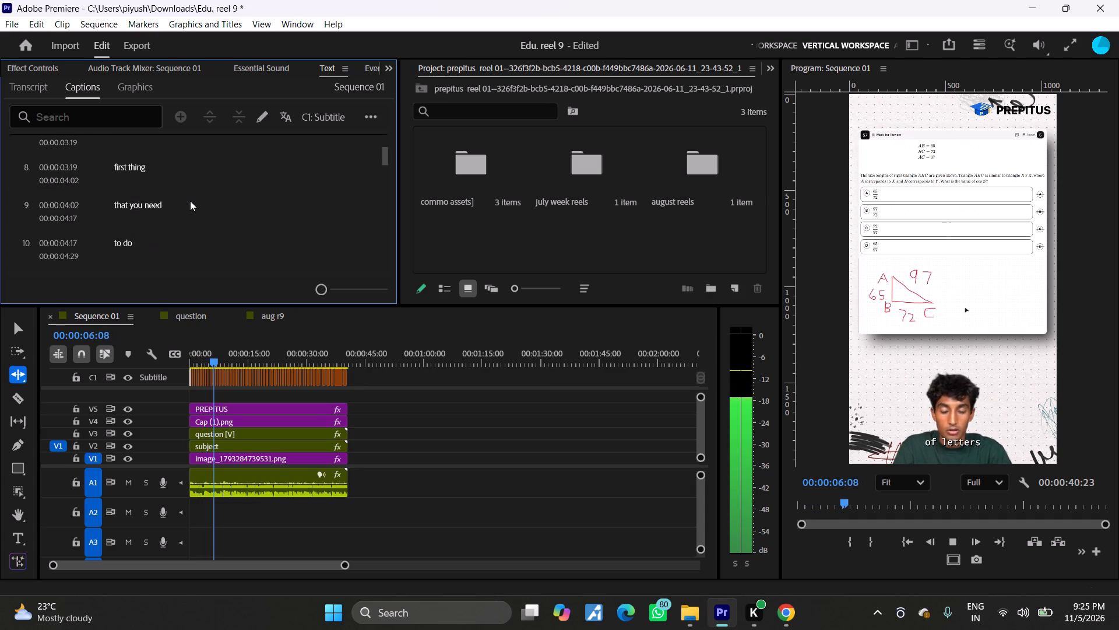
scroll(190, 201, "down", 20)
scroll(190, 201, "down", 14)
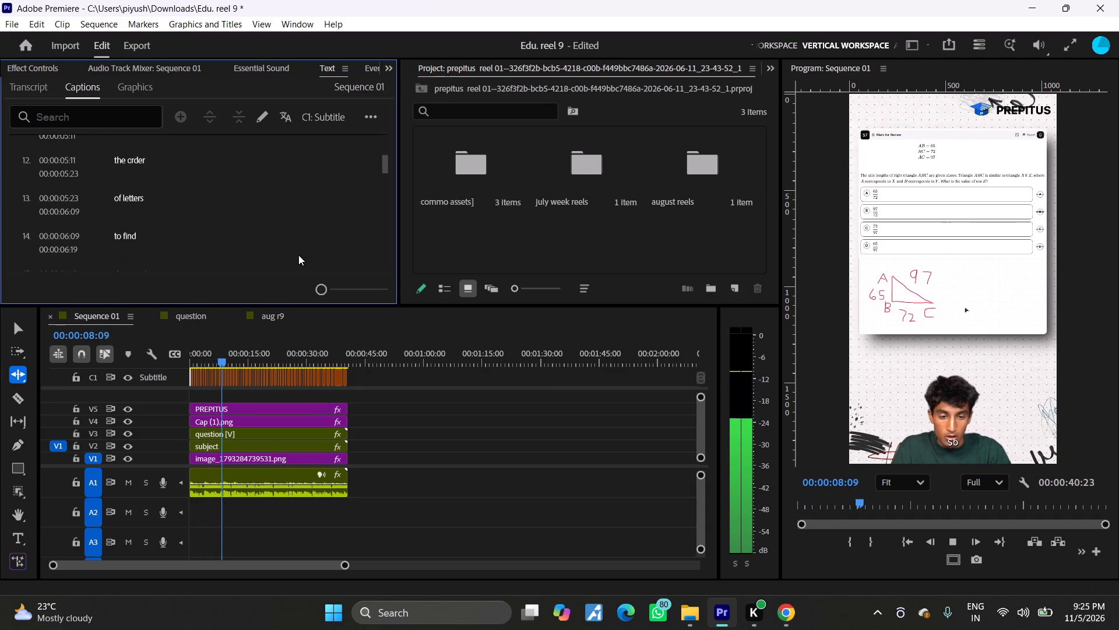
scroll(298, 255, "down", 17)
scroll(308, 256, "down", 14)
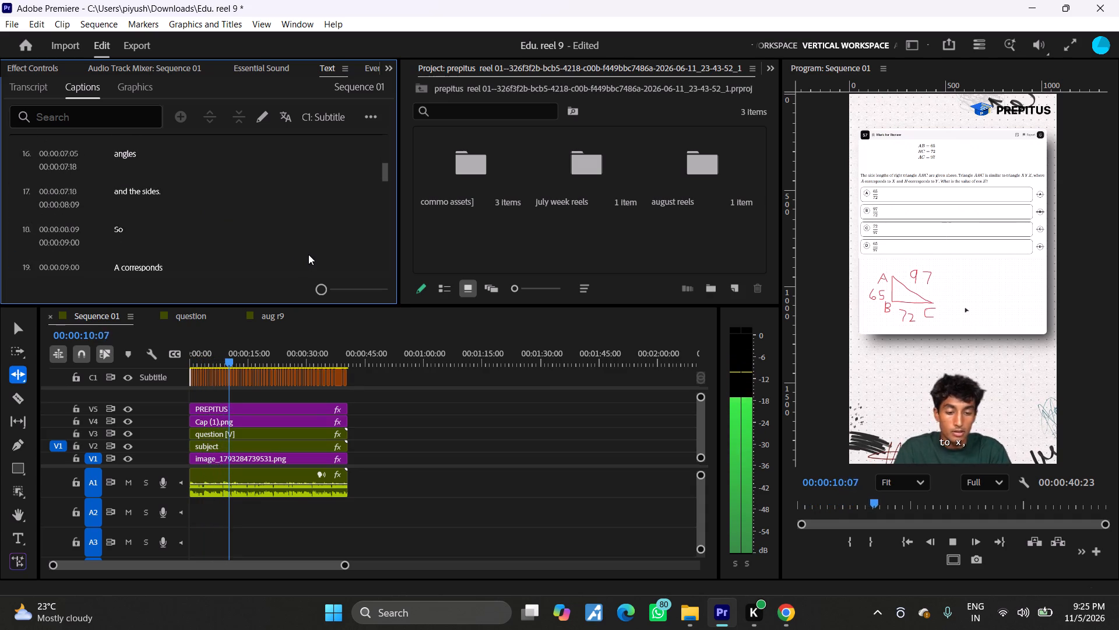
scroll(308, 254, "down", 10)
key("space")
scroll(262, 210, "down", 5)
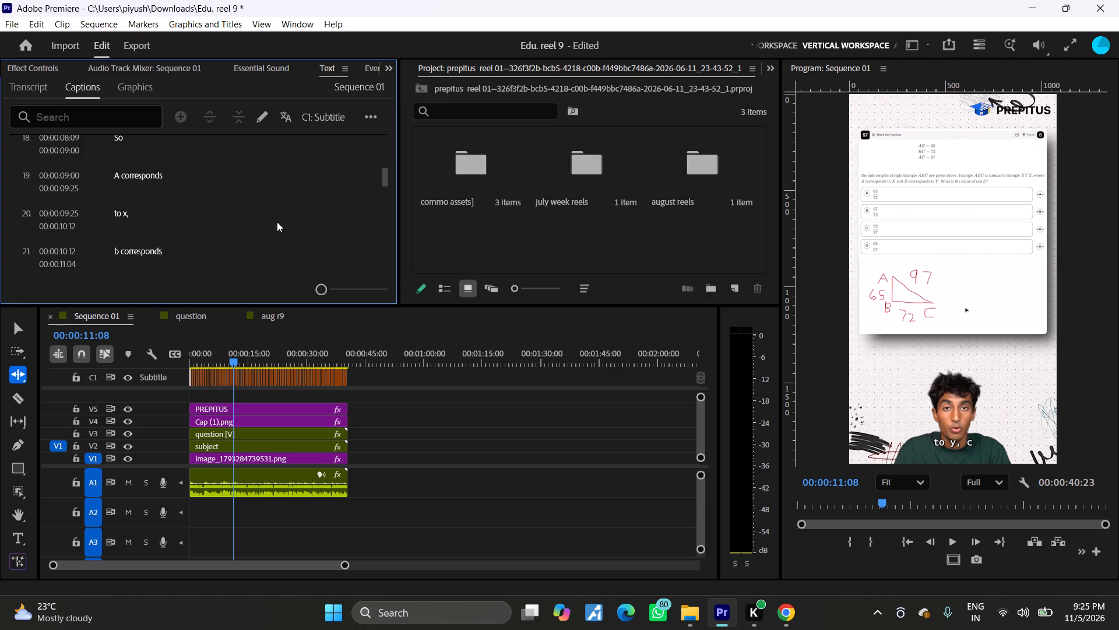
scroll(276, 222, "down", 17)
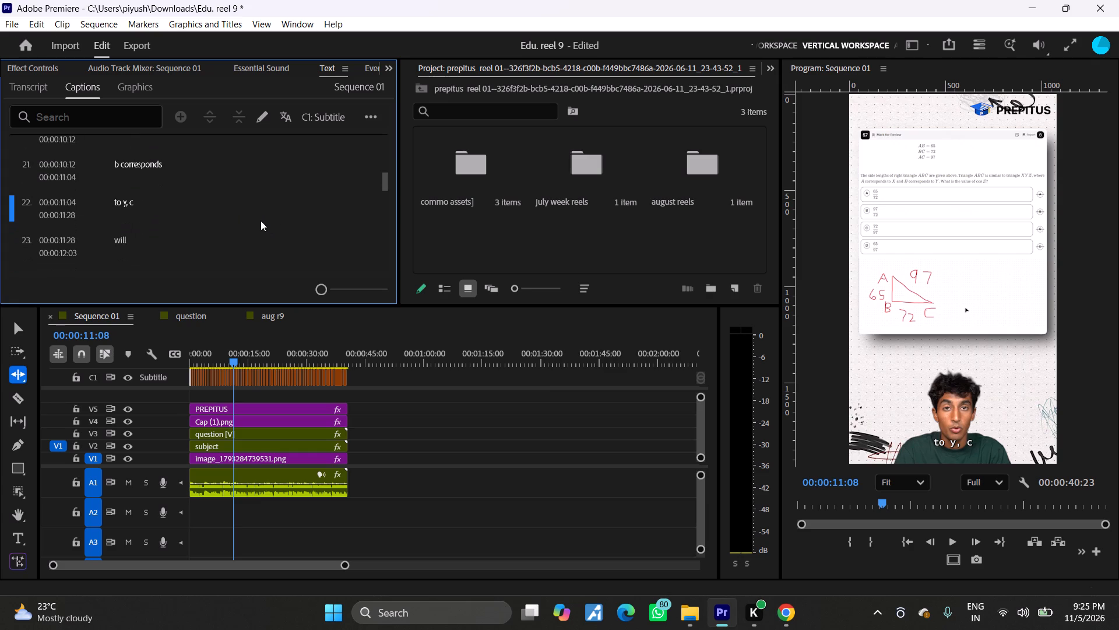
Replay from caption 21, "b corresponds", and remove the trailing "c" from caption 22 so that it reads "to y,".
key("space")
key("space")
left_click(93, 169)
key("space")
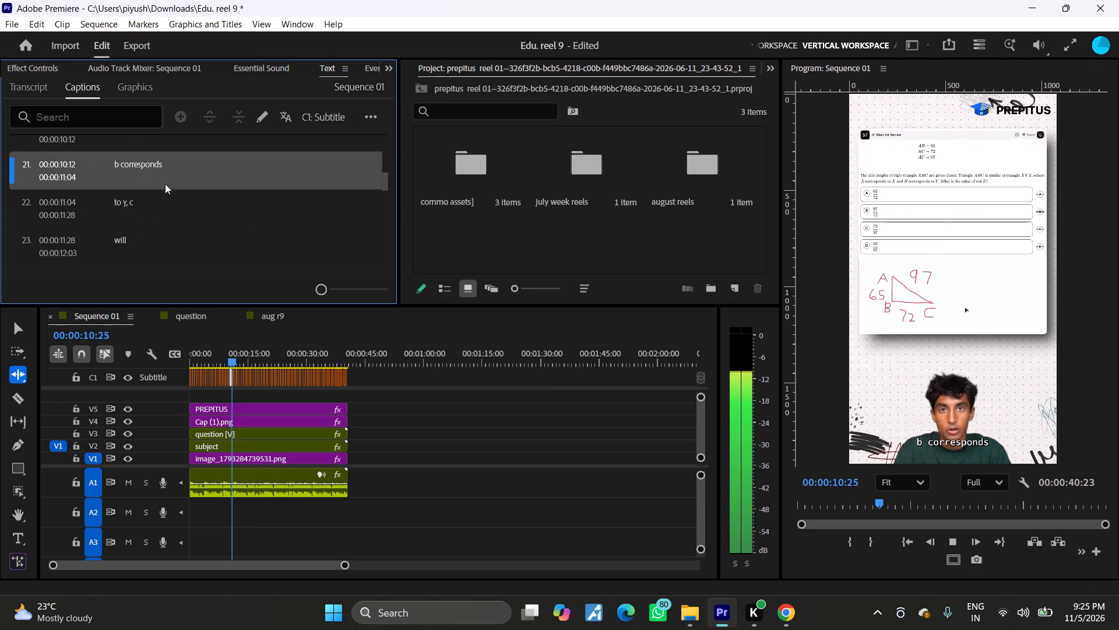
key("space")
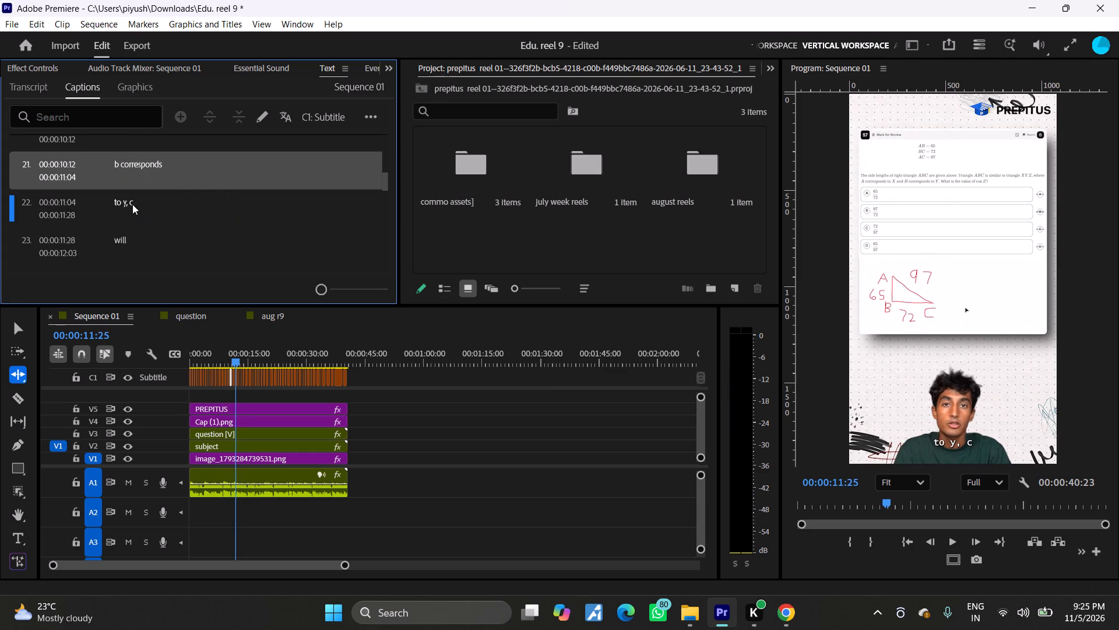
double_click(132, 204)
left_click(140, 204)
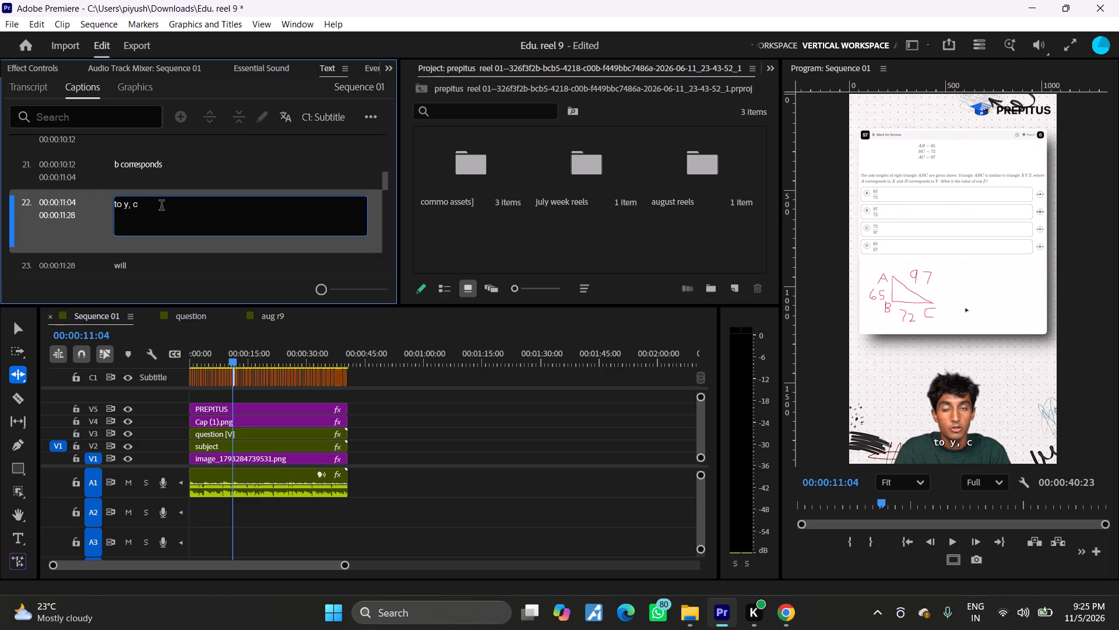
key("BackSpace")
Insert a capital "C" at the start of caption 23 so that it reads "C will".
double_click(113, 263)
left_click(118, 243)
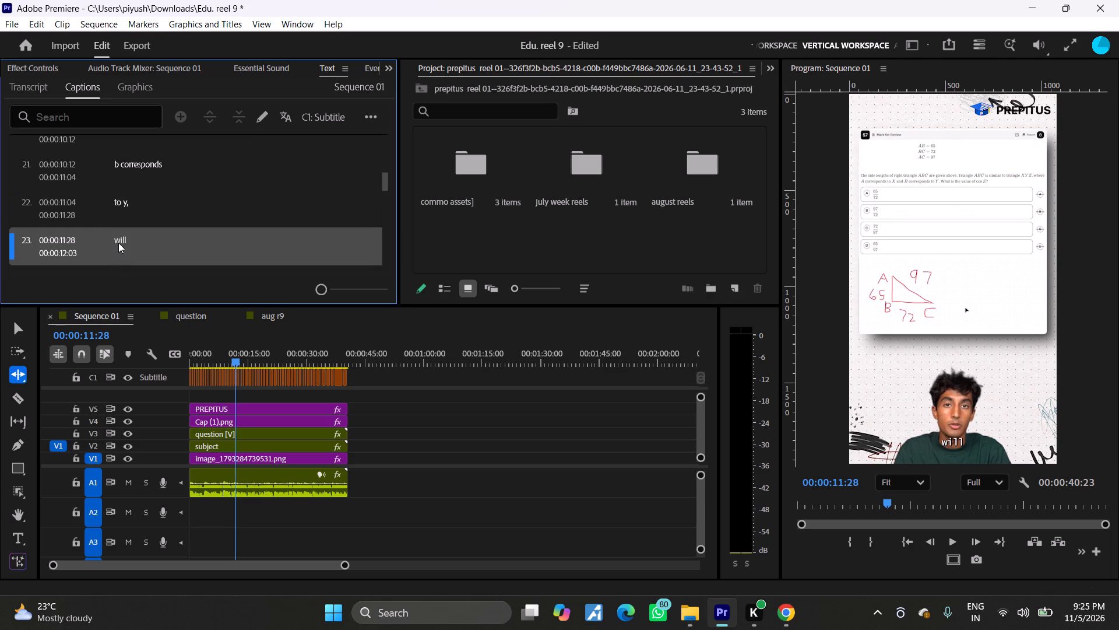
double_click(118, 240)
left_click(118, 240)
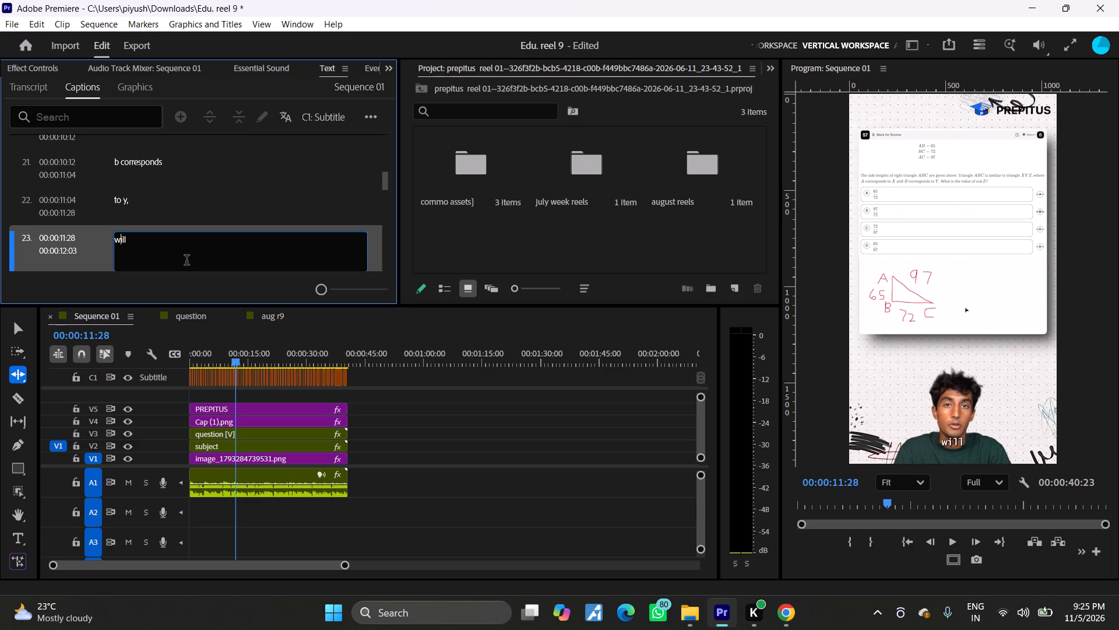
key("Left")
key("Left")
key("Left")
key("Left")
key("Left")
type("c")
key("space")
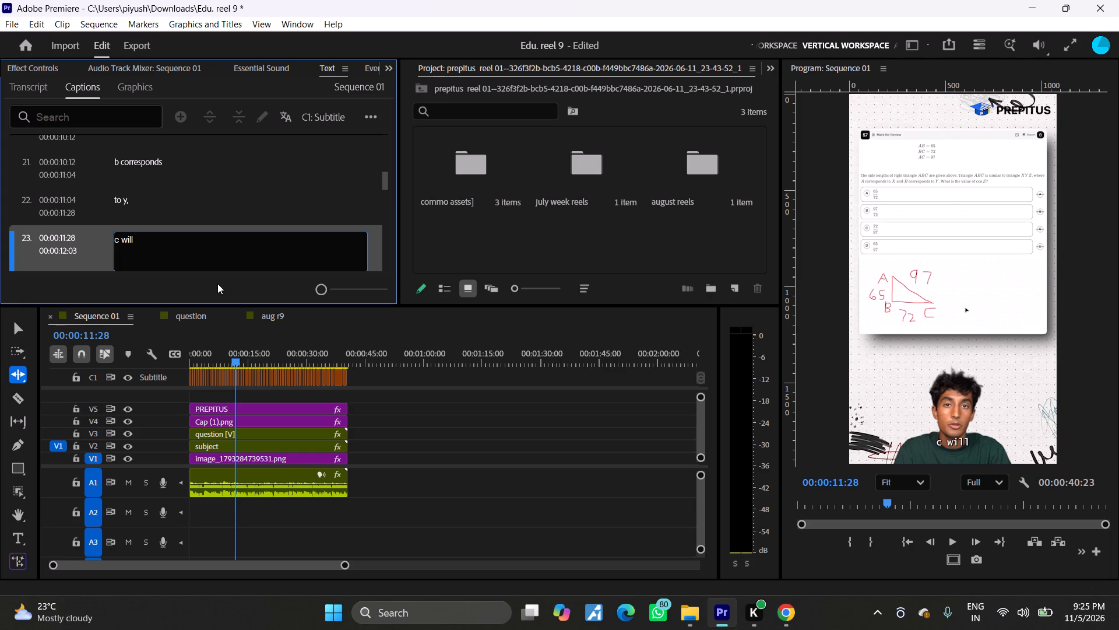
left_click(101, 253)
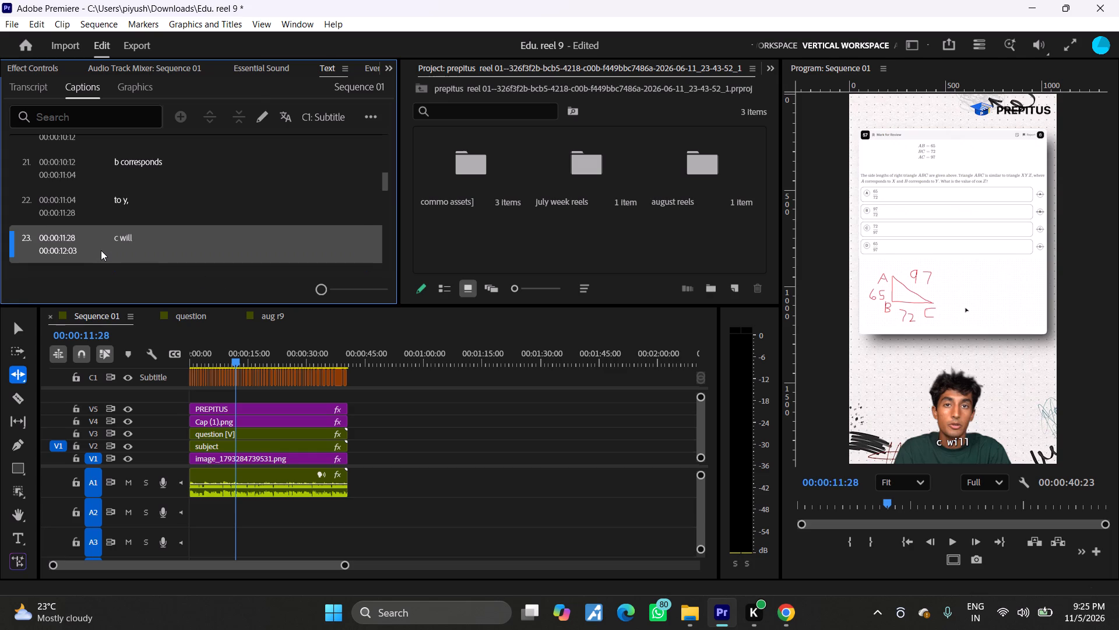
key("Return")
left_click(152, 242)
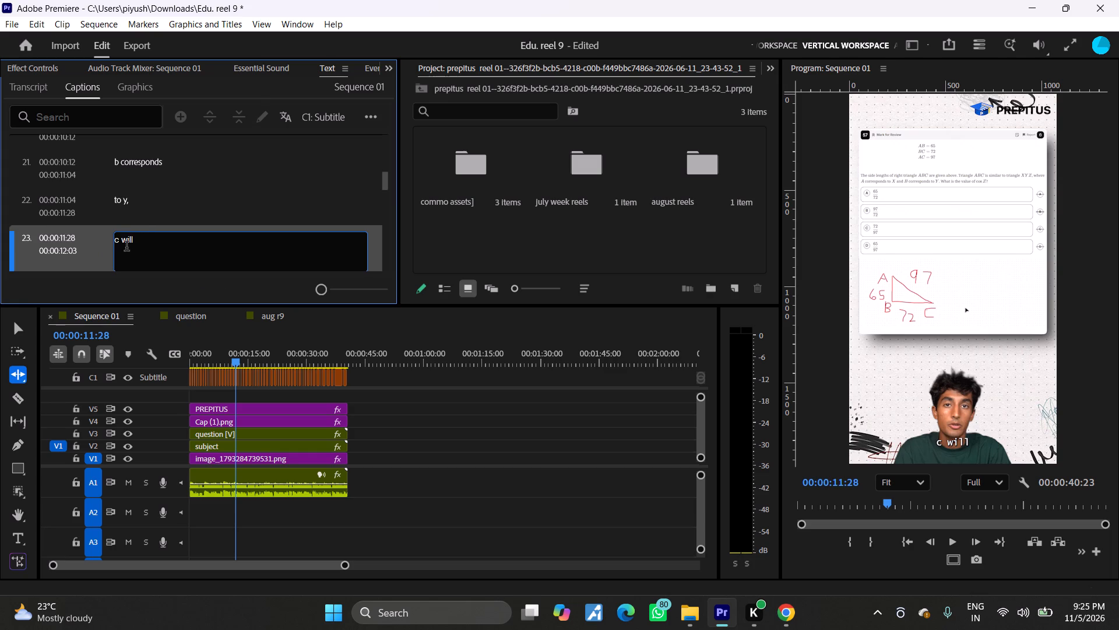
left_click_drag(121, 246, 99, 248)
key("BackSpace")
key("space")
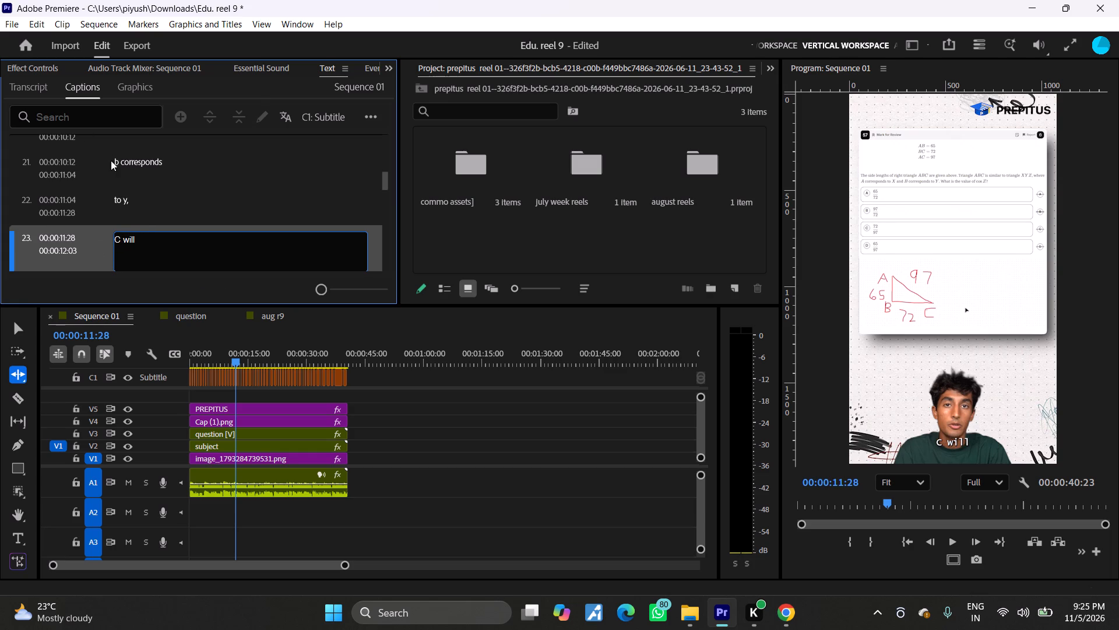
Capitalize the leading letter of caption 21 so that it reads "B corresponds".
triple_click(115, 160)
left_click(121, 162)
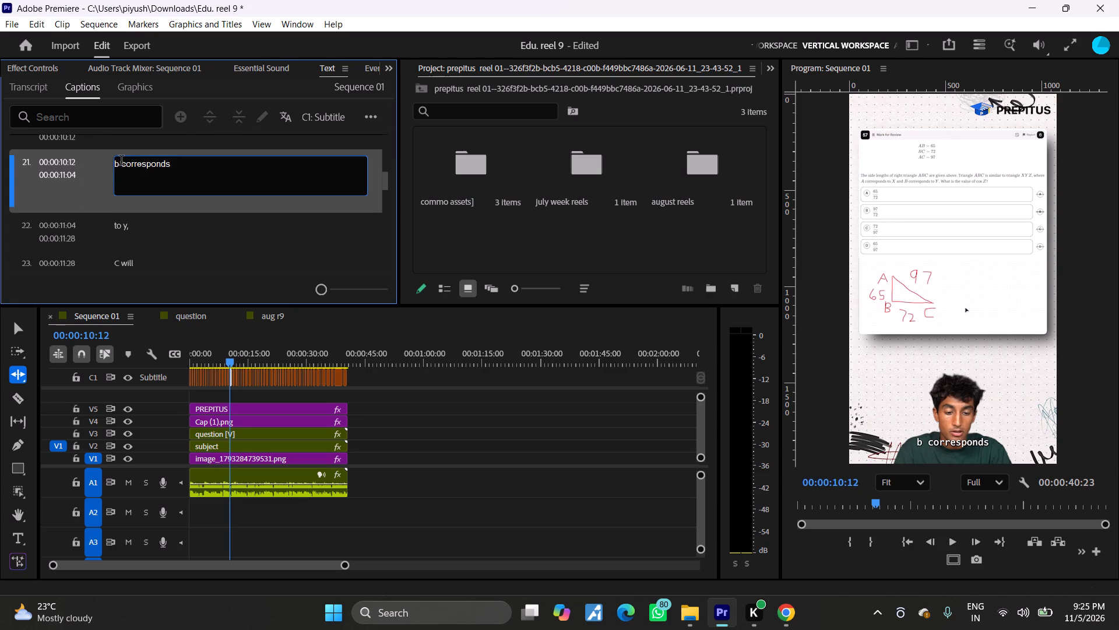
key("equal")
key("BackSpace")
key("BackSpace")
key("BackSpace")
key("BackSpace")
key("BackSpace")
key("BackSpace")
key("BackSpace")
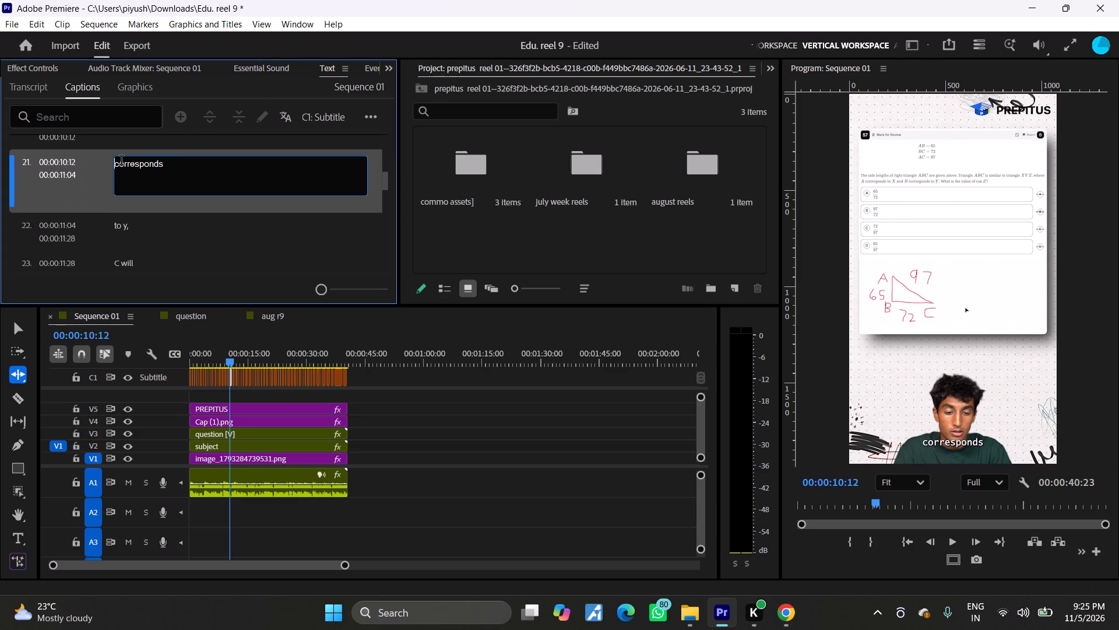
key("b")
type("B=")
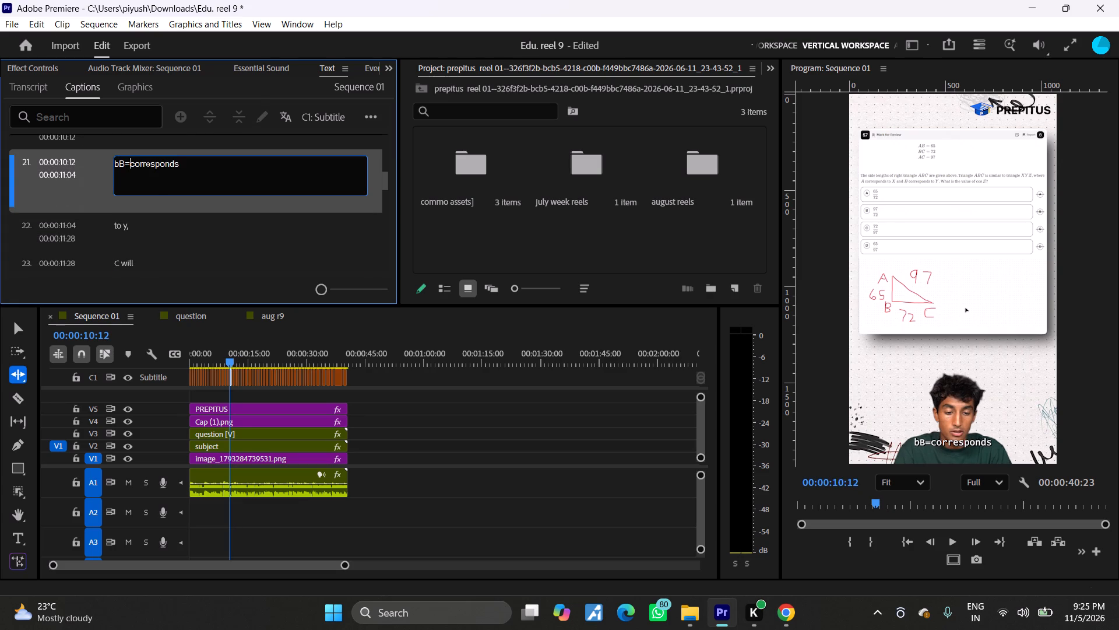
key("BackSpace")
key("BackSpace")
key("BackSpace")
key("BackSpace")
key("BackSpace")
key("BackSpace")
key("BackSpace")
key("BackSpace")
key("BackSpace")
key("BackSpace")
type("B")
key("space")
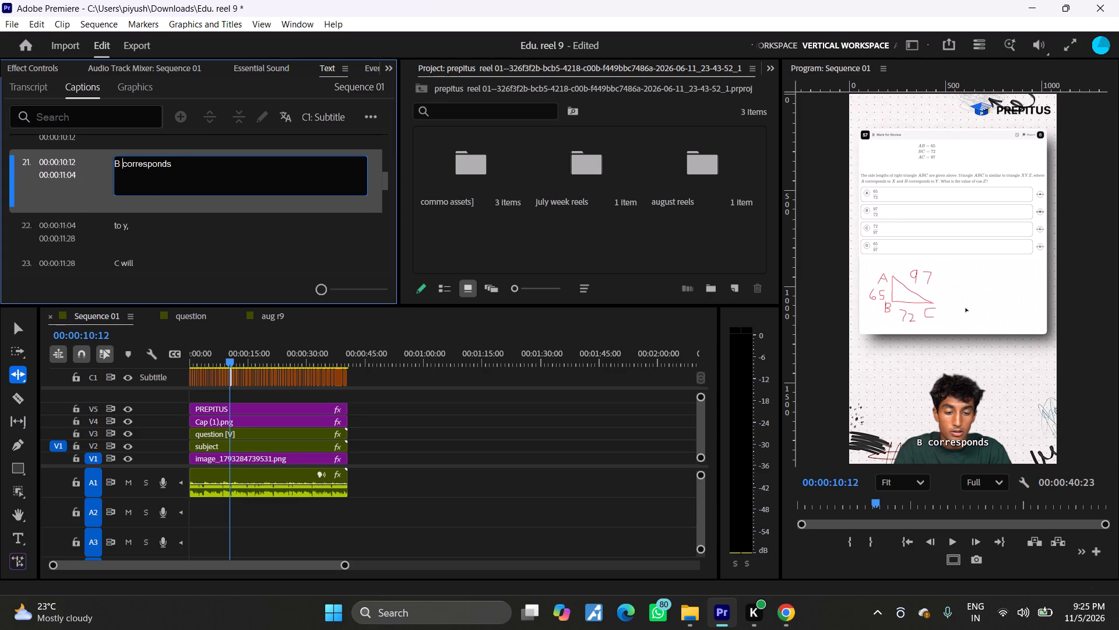
left_click(98, 176)
Replay Sequence 01 from caption 19, "A corresponds", to about 14 seconds, checking the captions against the speech.
scroll(98, 176, "up", 7)
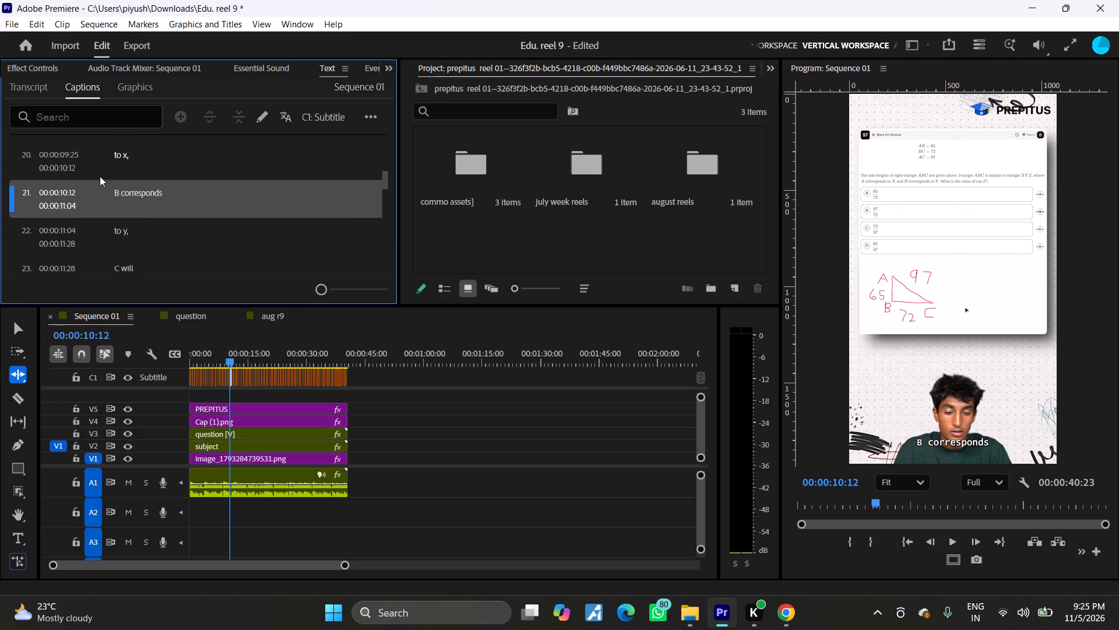
scroll(100, 176, "up", 13)
scroll(161, 202, "down", 4)
left_click(80, 170)
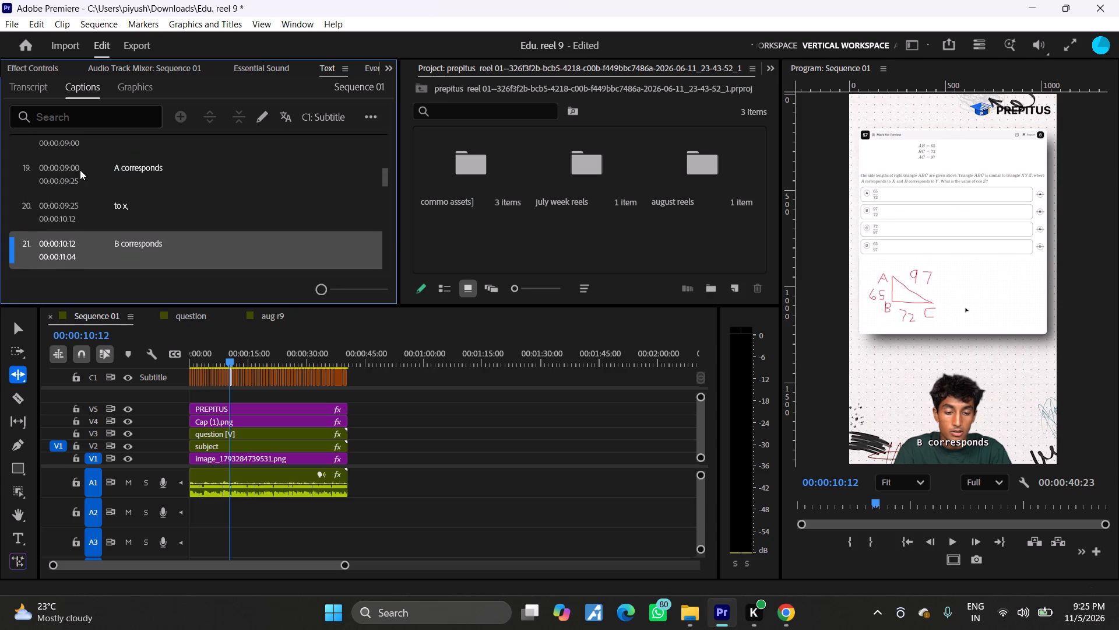
left_click(114, 168)
key("space")
scroll(172, 203, "down", 8)
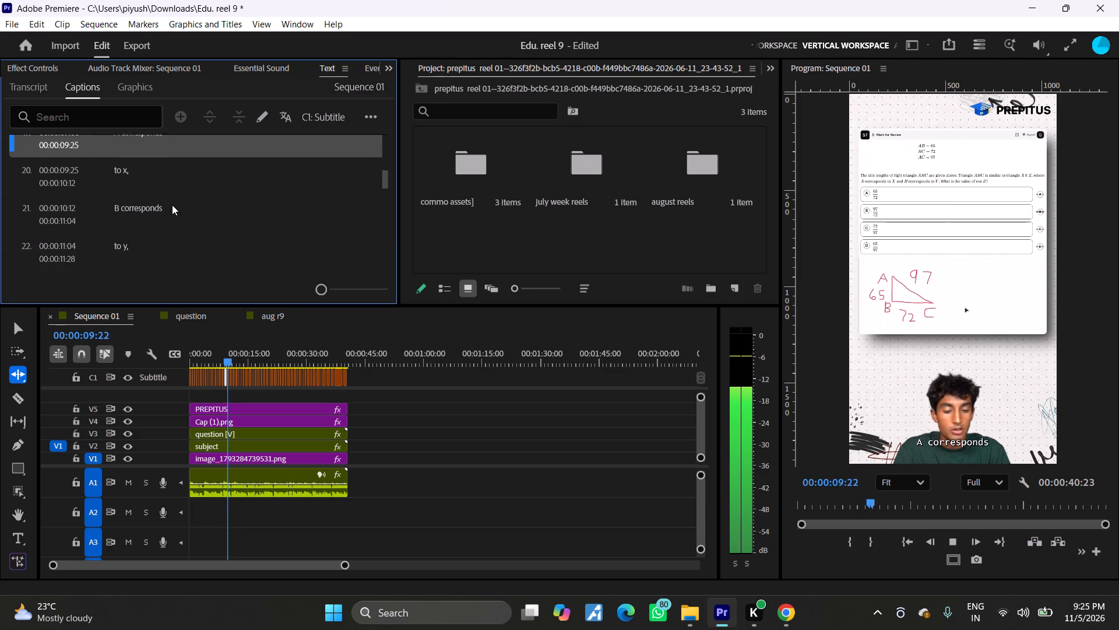
scroll(172, 205, "down", 3)
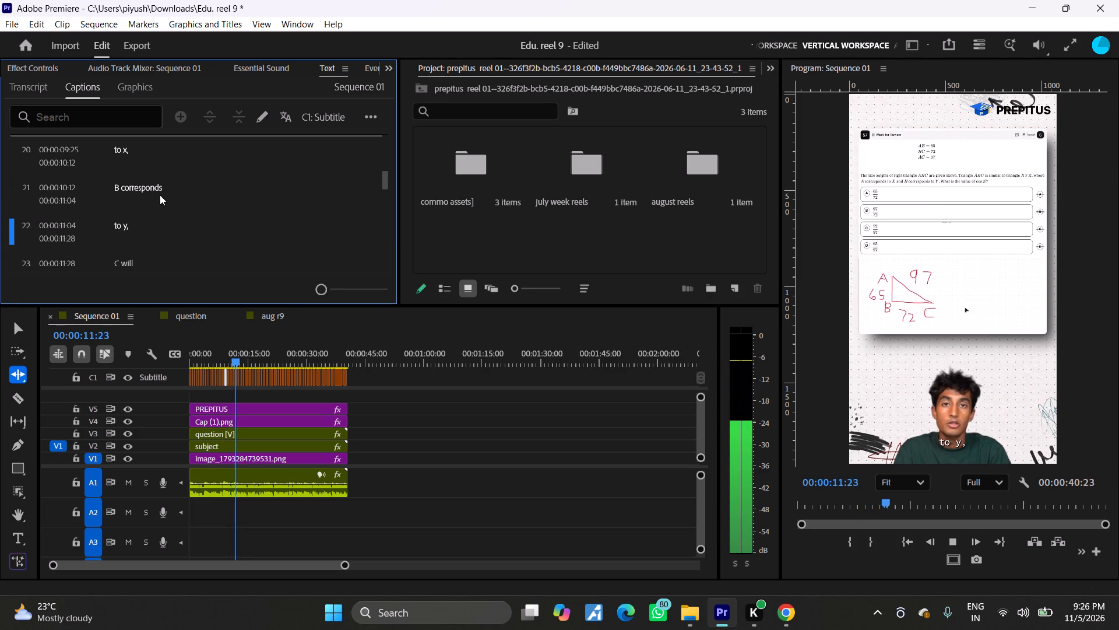
scroll(160, 195, "down", 5)
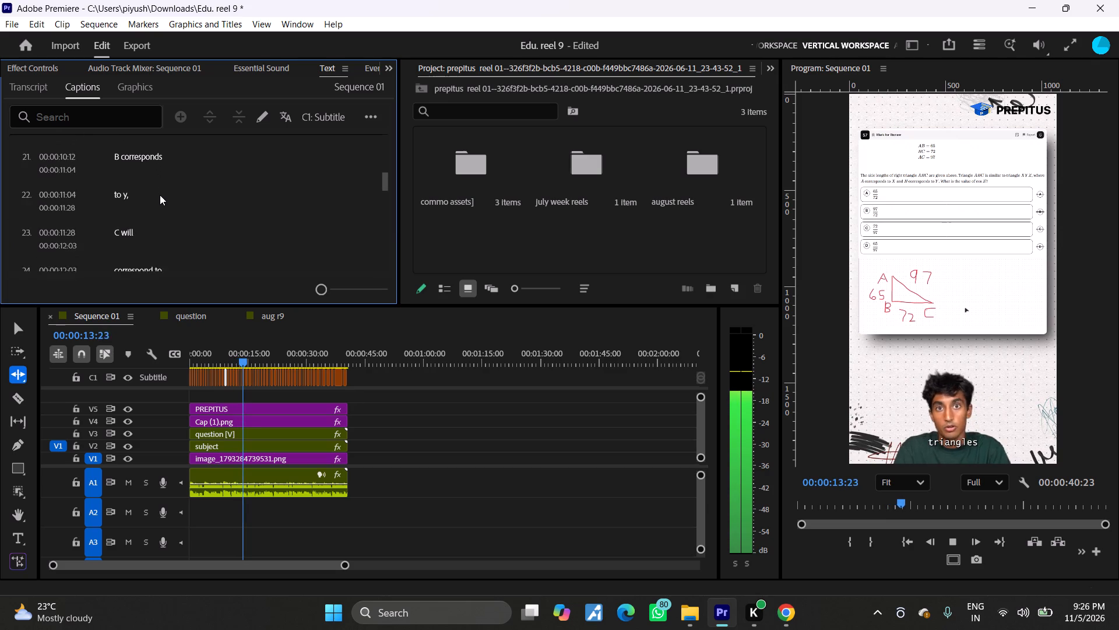
scroll(160, 195, "down", 20)
scroll(160, 195, "down", 8)
key("space")
Continue playback from about 14 to 28 seconds, following the caption list and checking each caption against the speech.
scroll(181, 216, "down", 2)
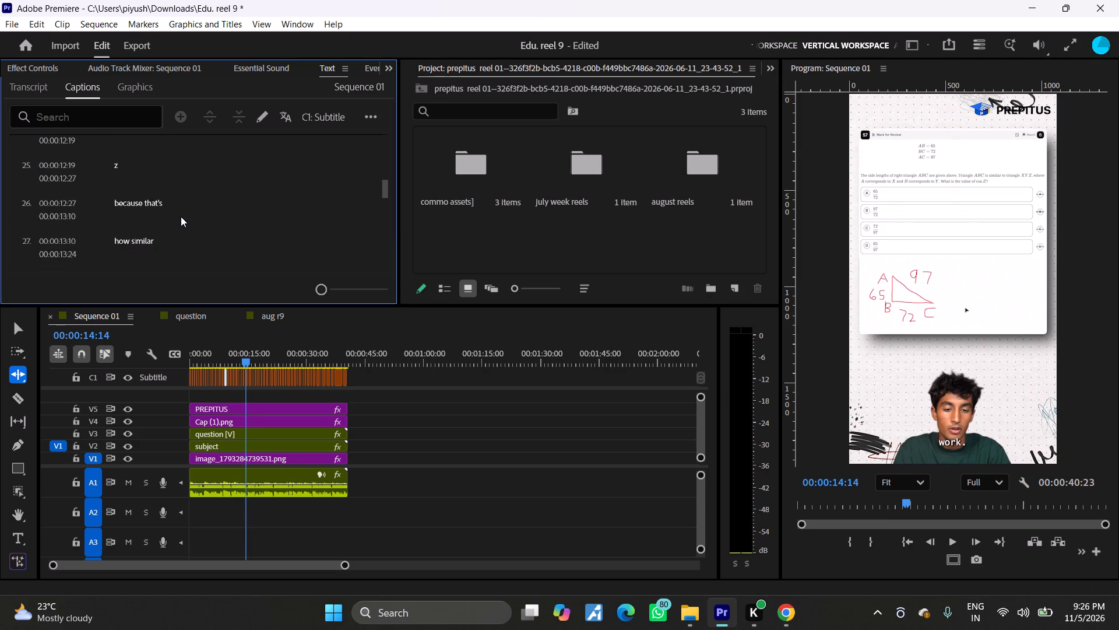
scroll(181, 216, "down", 2)
key("space")
scroll(181, 216, "down", 17)
scroll(181, 216, "down", 5)
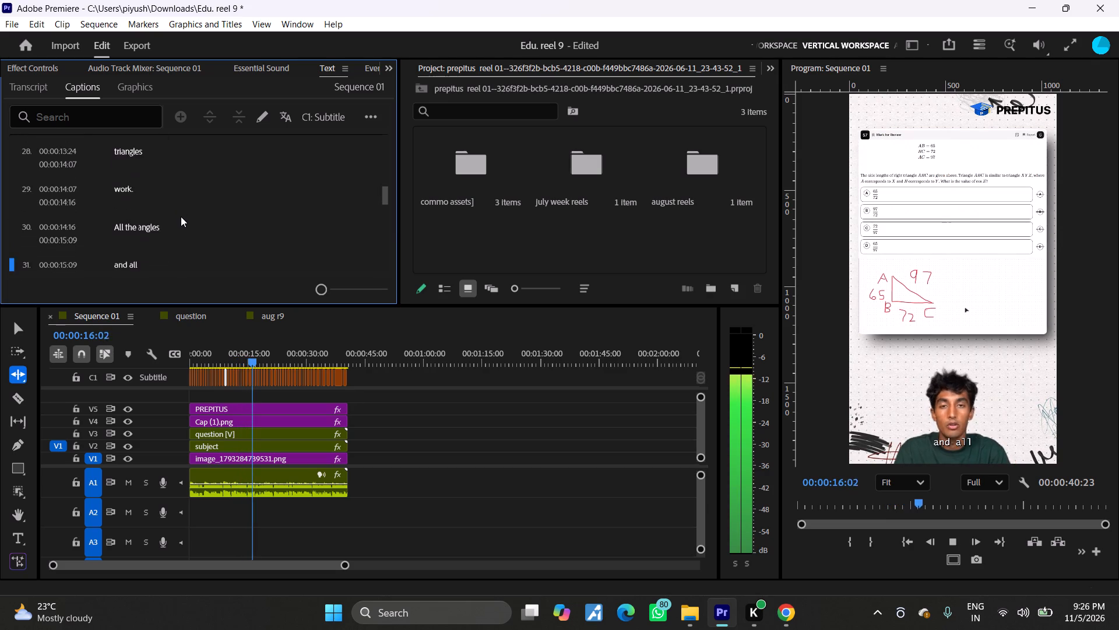
scroll(181, 216, "down", 6)
scroll(181, 216, "down", 20)
scroll(181, 216, "down", 6)
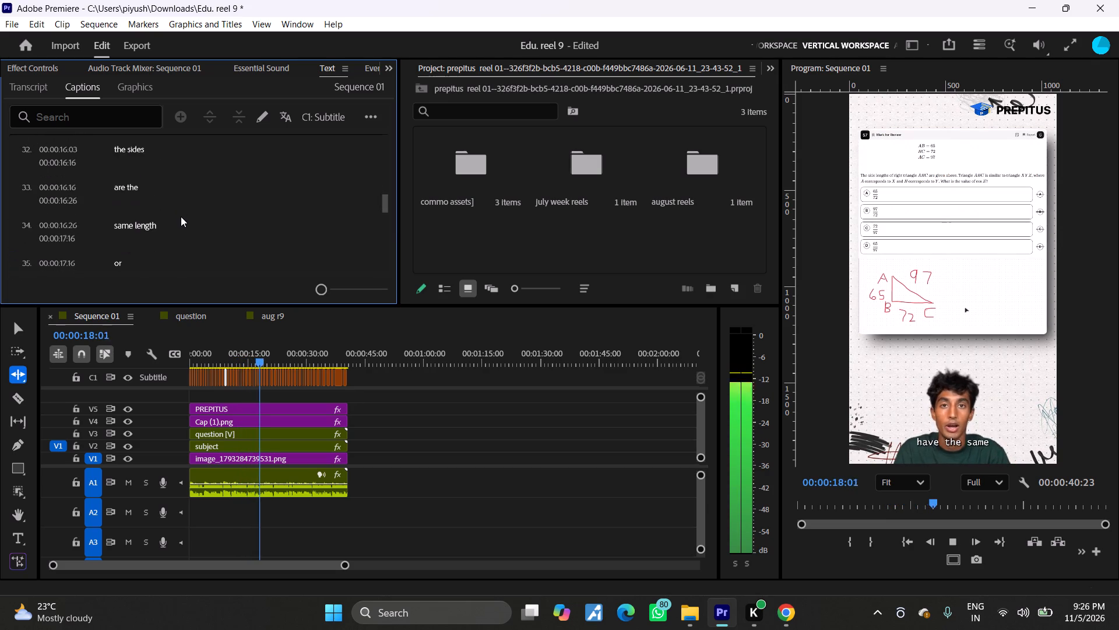
scroll(181, 216, "down", 20)
scroll(181, 216, "down", 13)
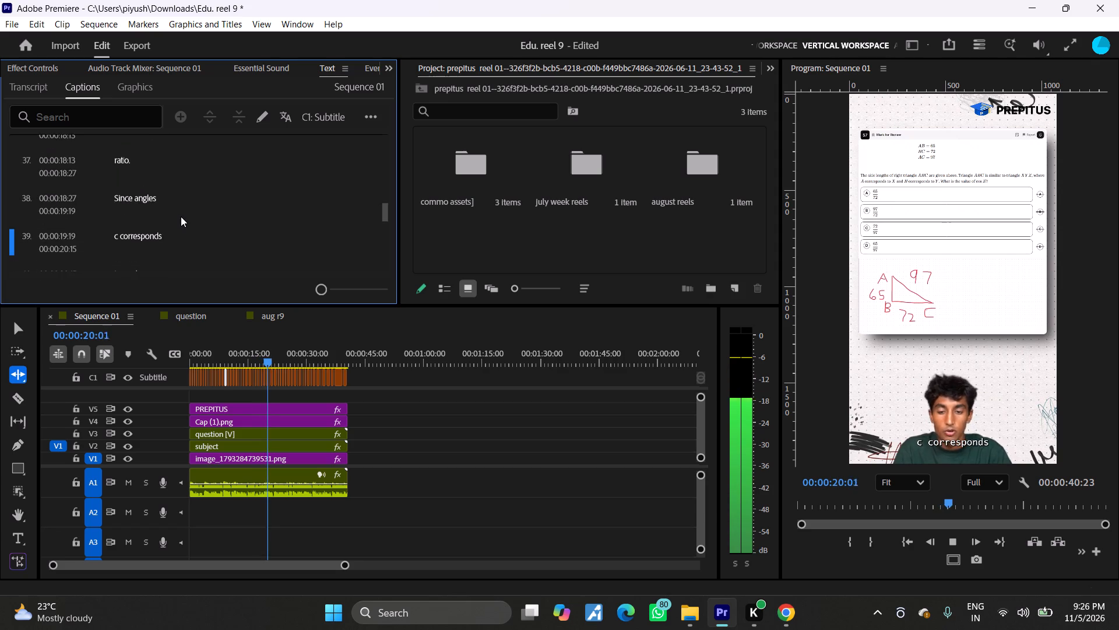
scroll(181, 216, "down", 16)
scroll(181, 216, "down", 8)
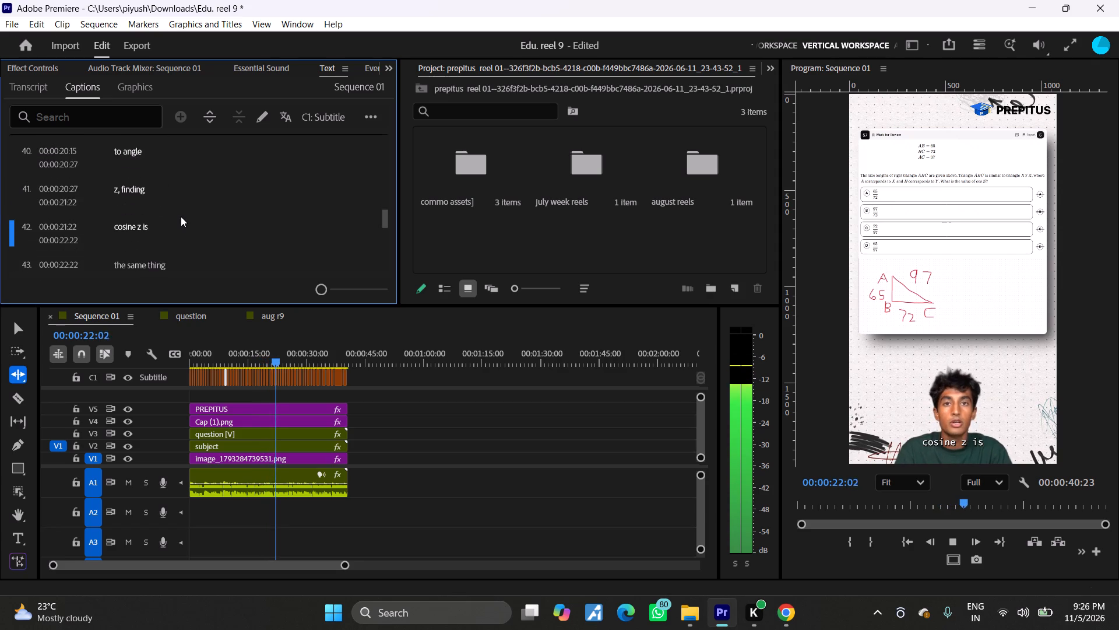
scroll(181, 216, "down", 14)
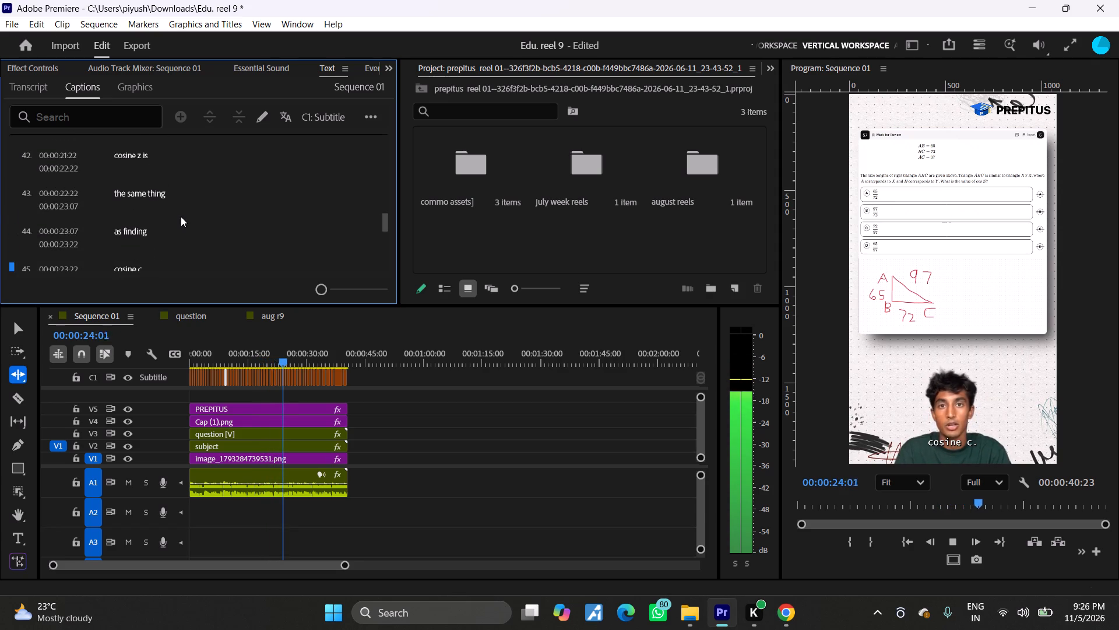
scroll(181, 216, "down", 20)
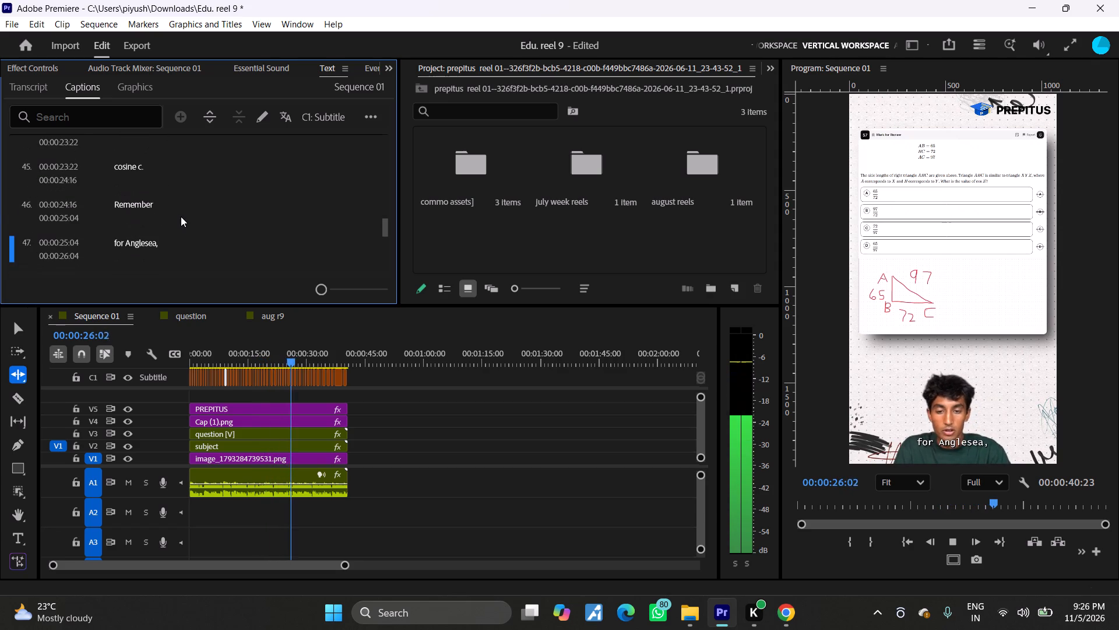
scroll(181, 216, "down", 11)
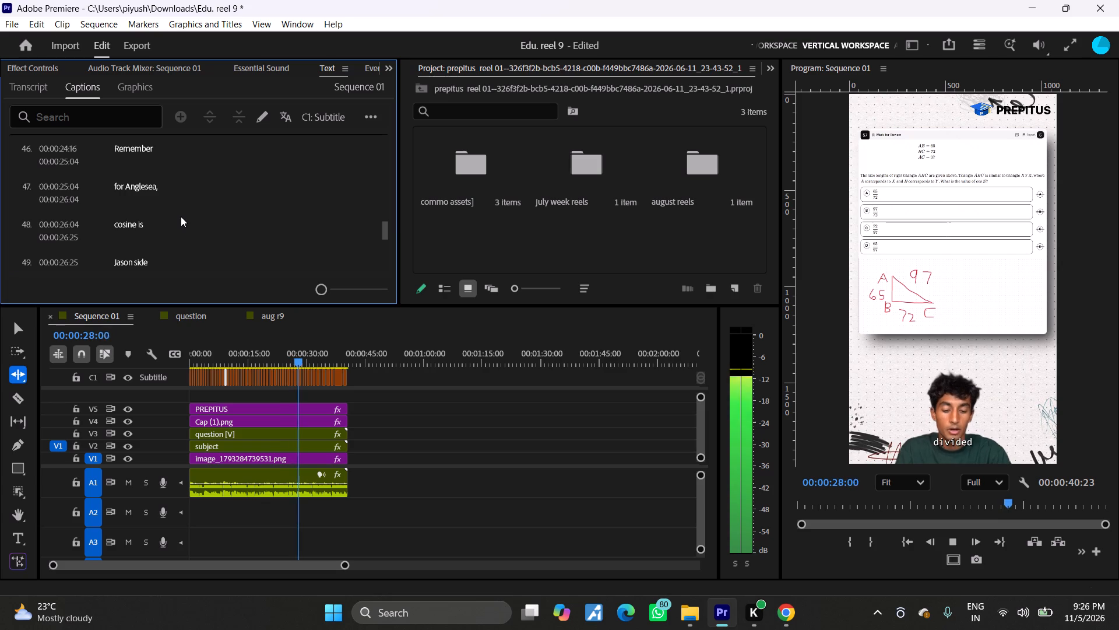
key("space")
Replay from caption 46, "Remember", and correct "Anglesea" in caption 47 so that it reads "for Angle C,".
scroll(111, 191, "up", 7)
left_click(114, 190)
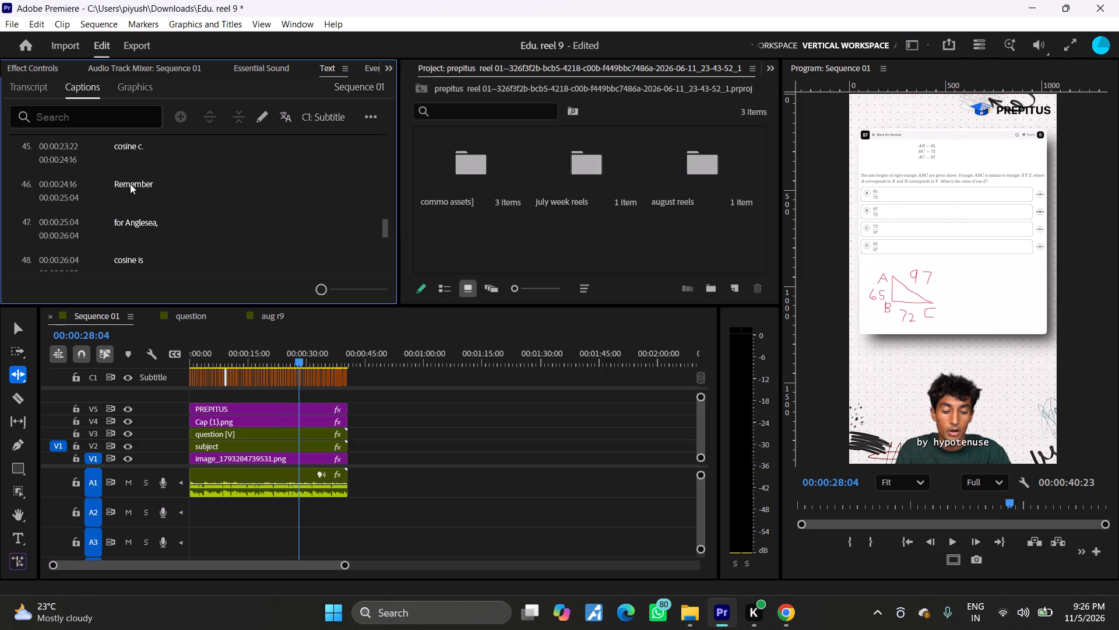
left_click(130, 184)
key("space")
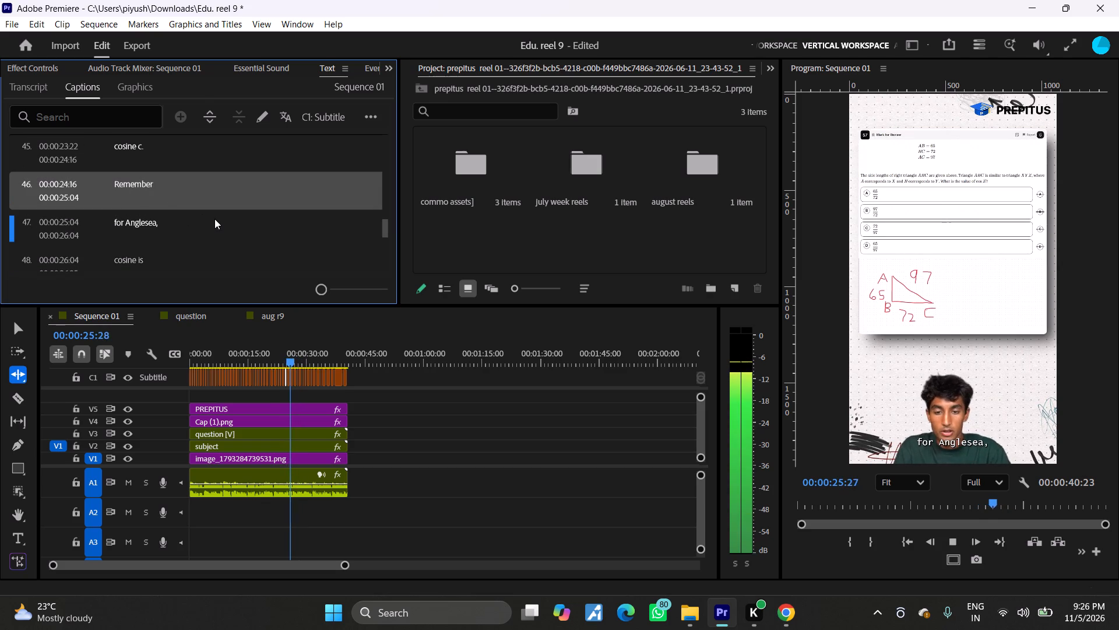
key("space")
double_click(148, 226)
left_click(158, 225)
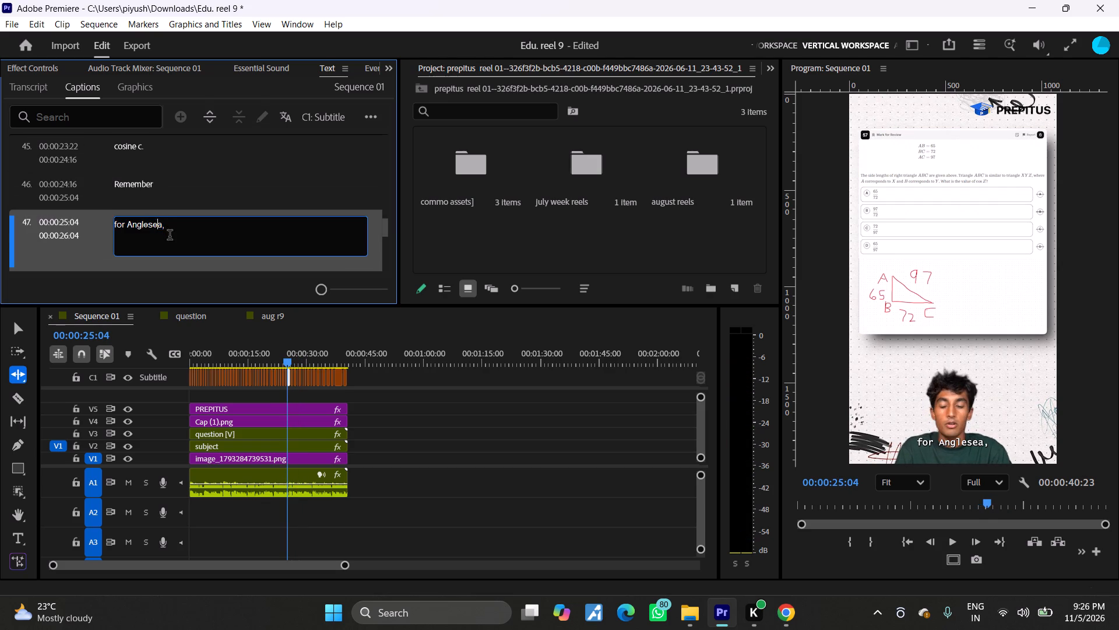
left_click(162, 229)
key("BackSpace")
key("BackSpace")
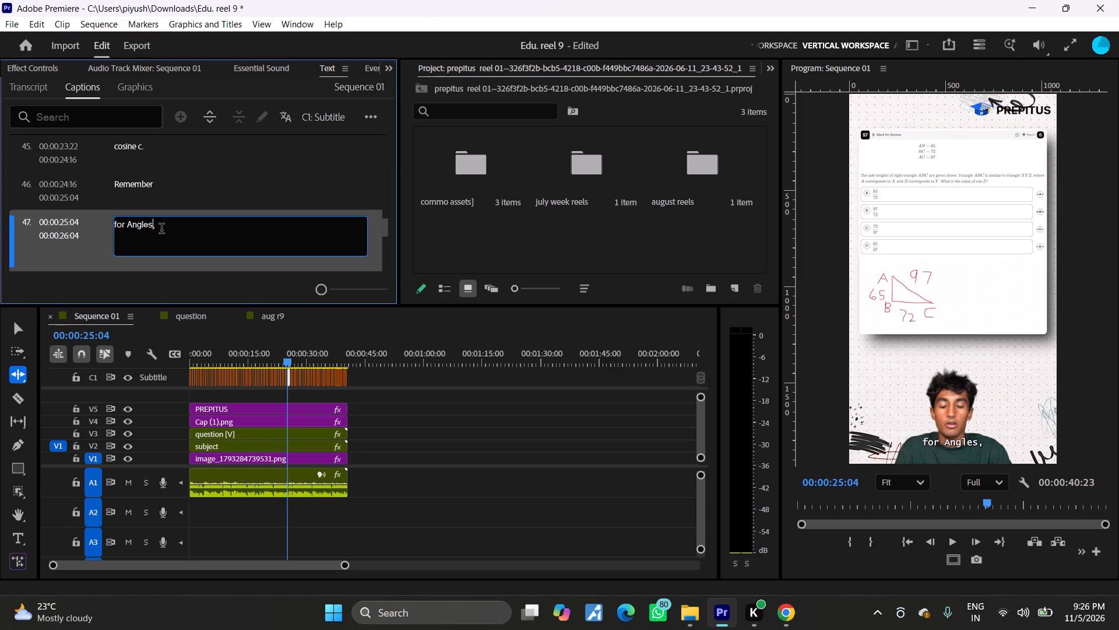
key("BackSpace")
key("space")
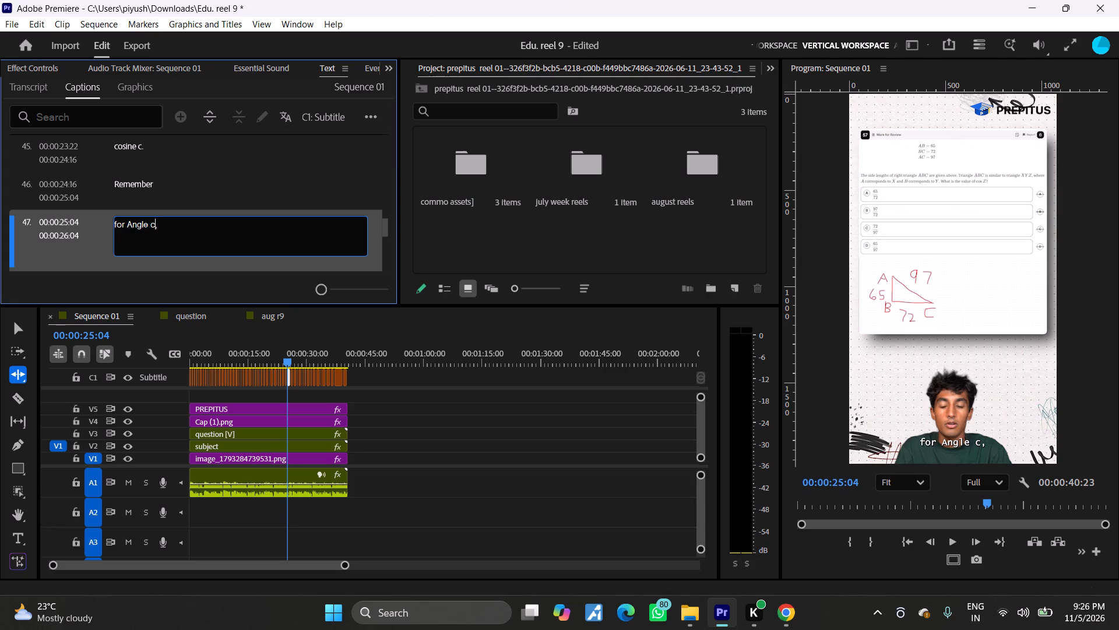
key("BackSpace")
left_click(110, 221)
Play from caption 47 to about 32 seconds, checking the captions through "side is BC" against the speech.
key("space")
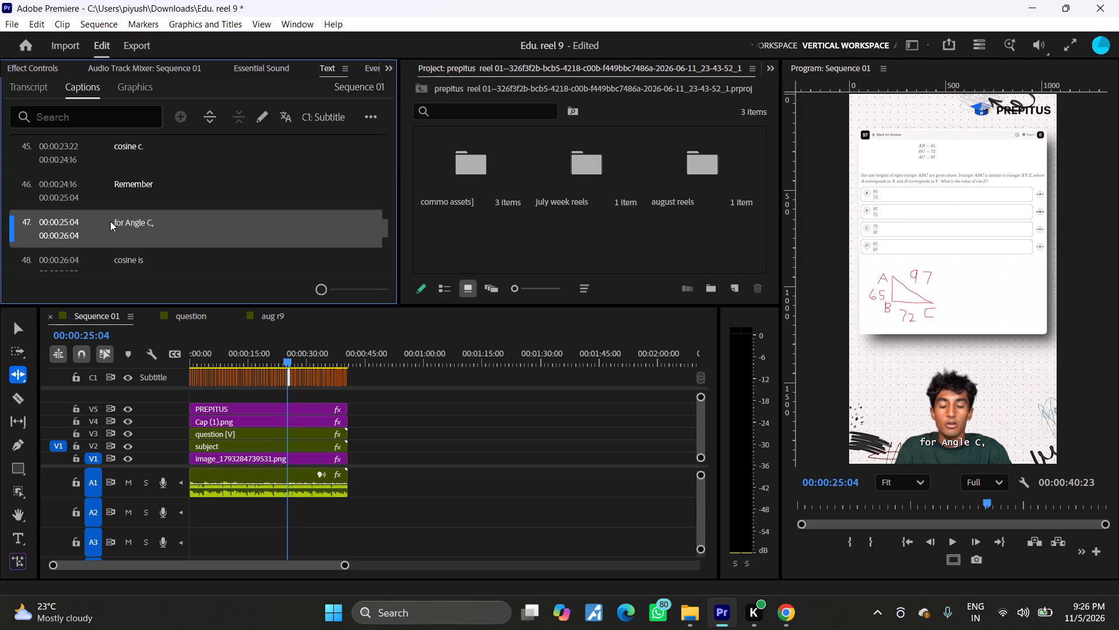
scroll(215, 240, "down", 16)
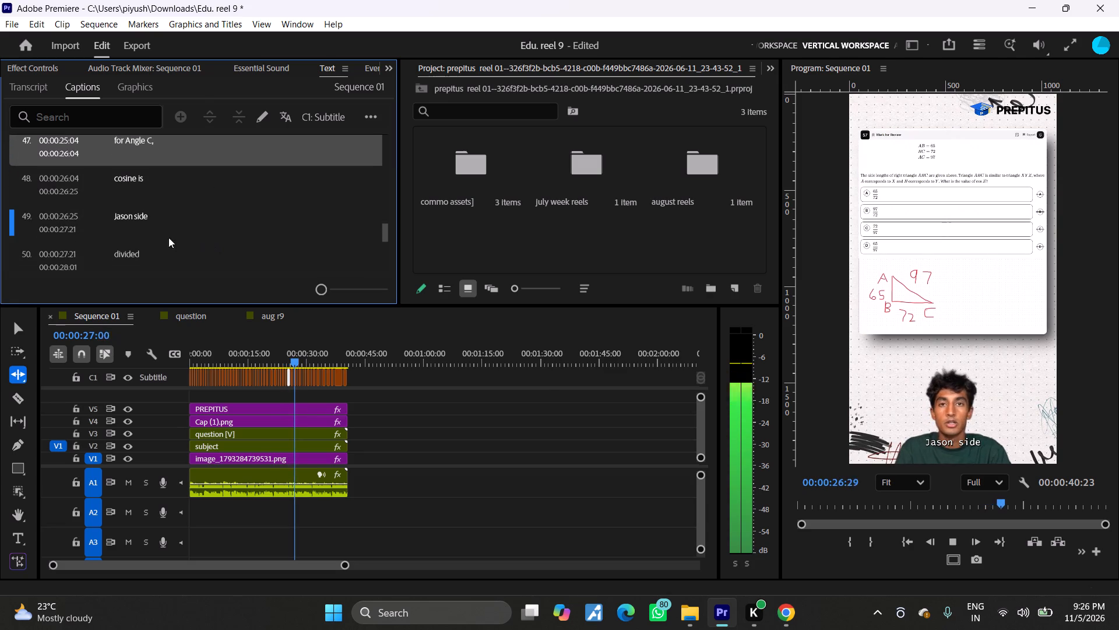
key("space")
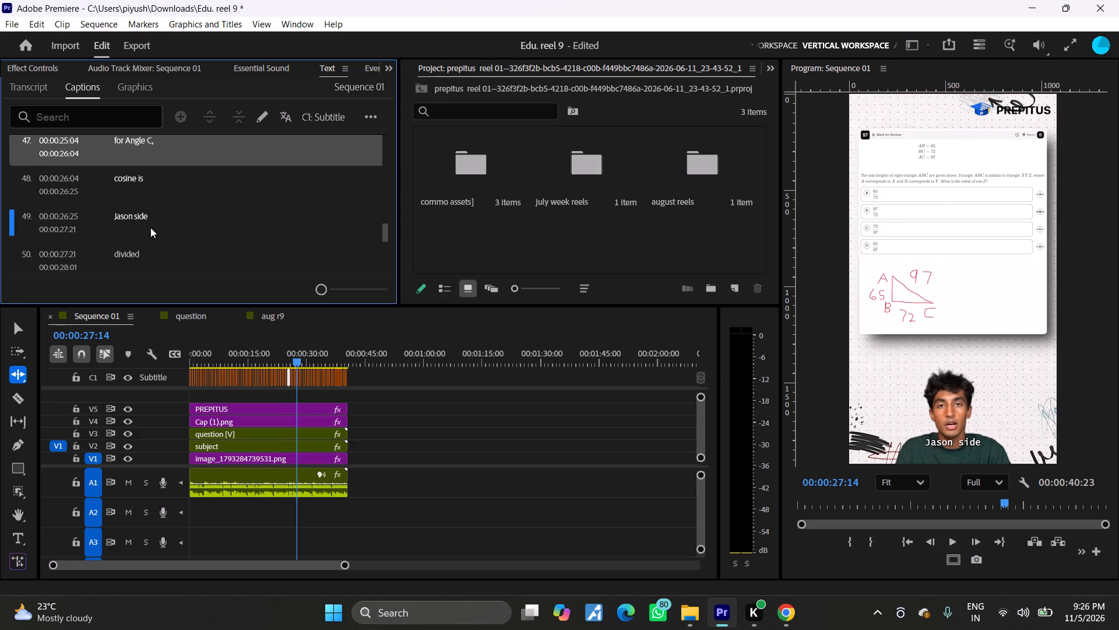
key("space")
scroll(168, 232, "down", 10)
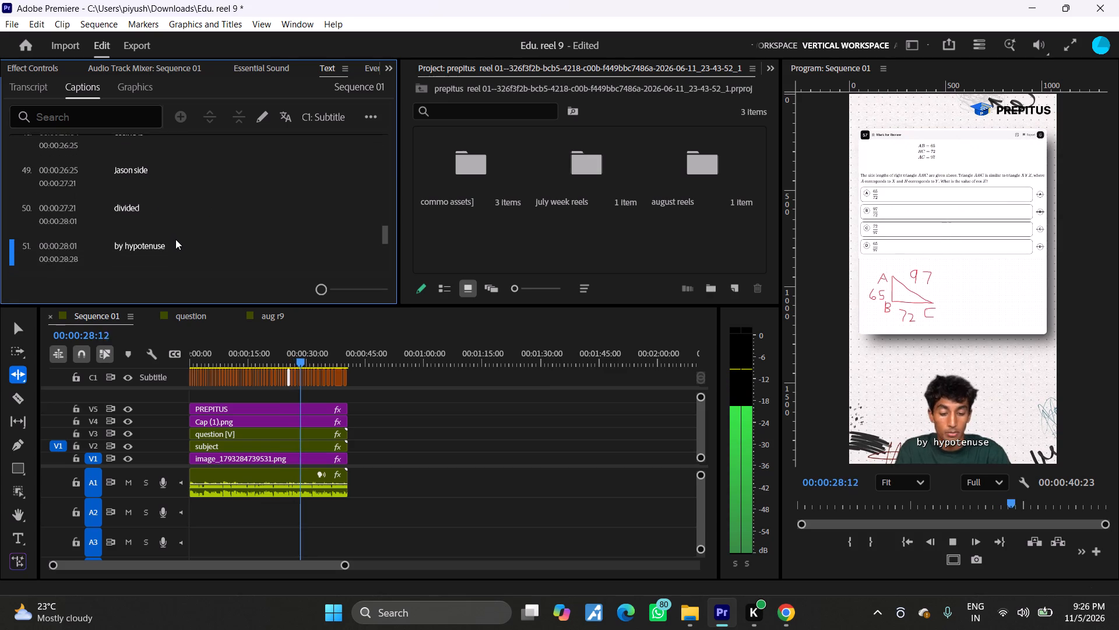
scroll(175, 239, "down", 4)
scroll(202, 251, "up", 1)
scroll(206, 251, "down", 20)
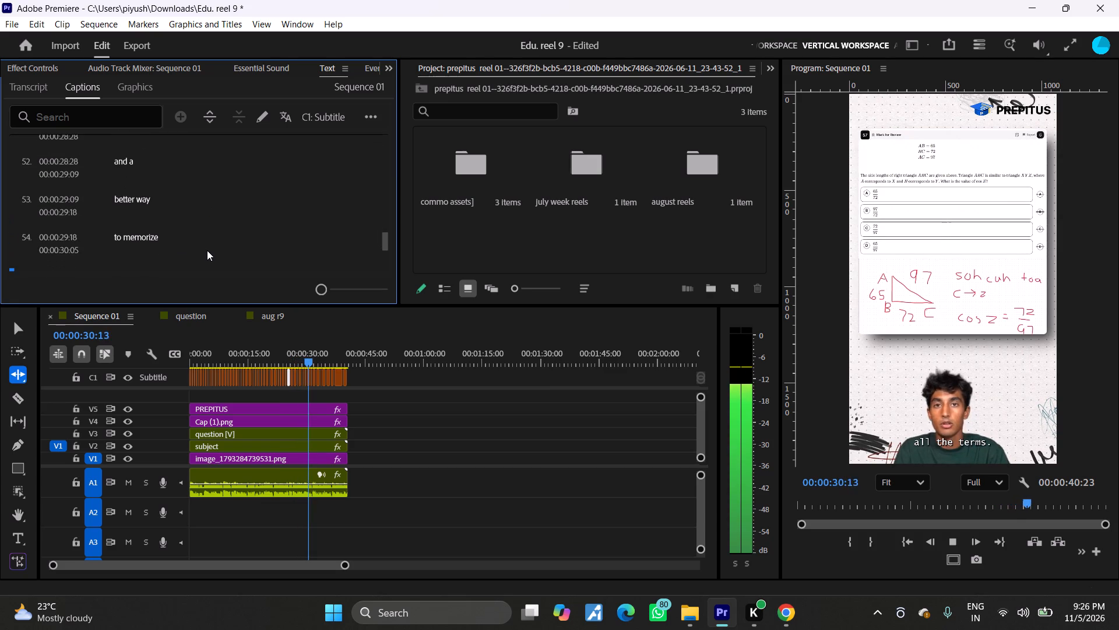
key("space")
scroll(208, 248, "down", 5)
key("space")
scroll(208, 248, "down", 6)
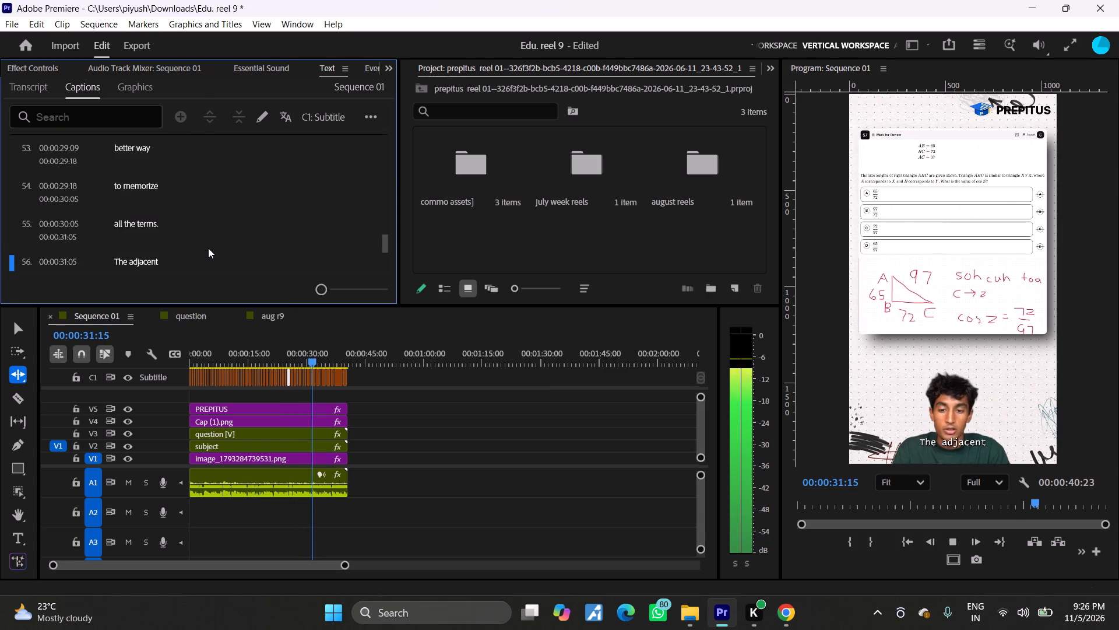
scroll(208, 248, "down", 14)
key("space")
Replace the text "Jason side" in caption 49 with "adju".
scroll(208, 247, "up", 12)
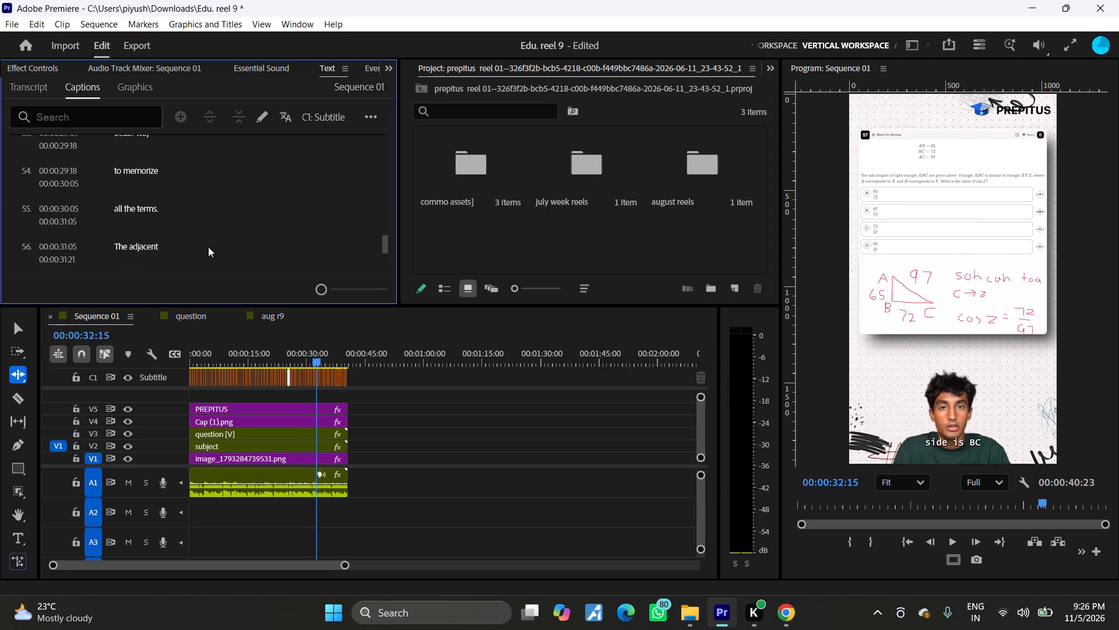
scroll(208, 247, "up", 20)
scroll(208, 247, "up", 20)
scroll(208, 247, "up", 2)
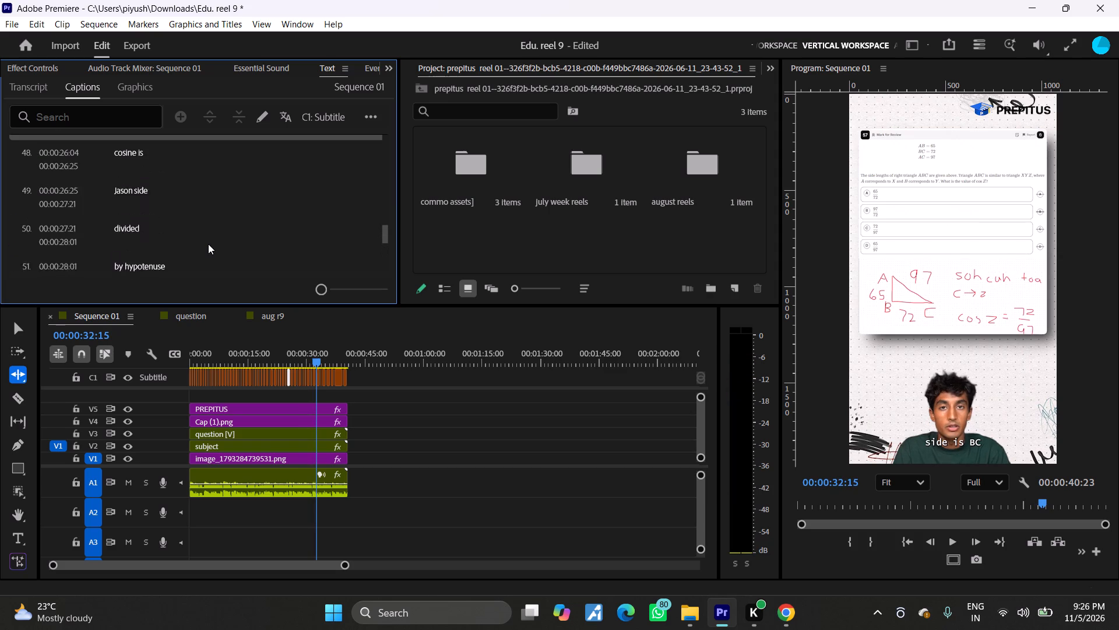
scroll(208, 244, "up", 2)
double_click(128, 208)
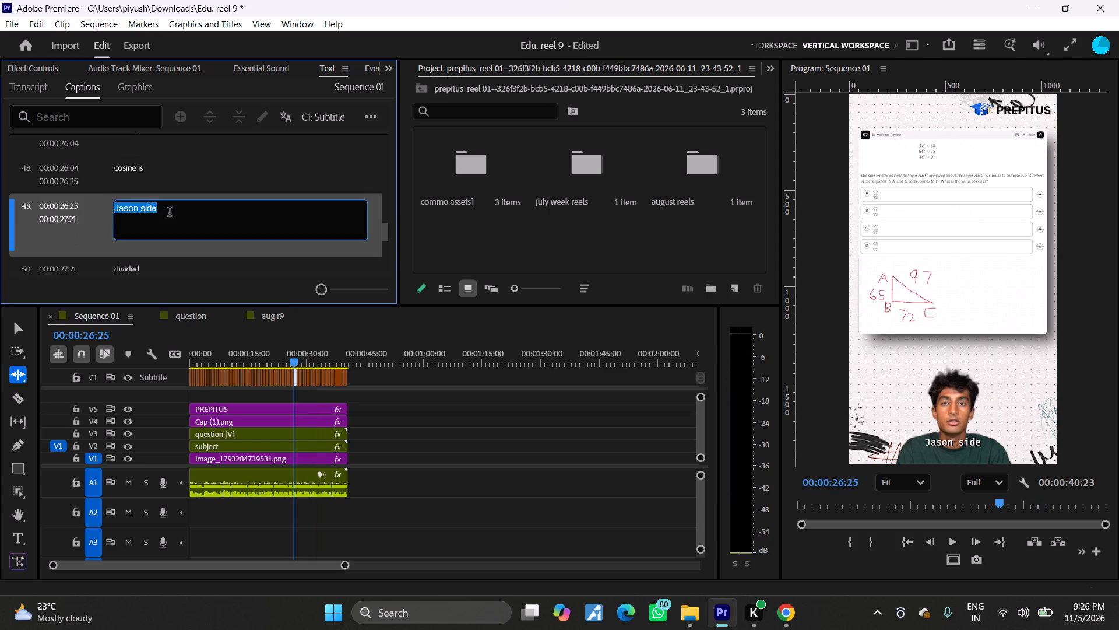
left_click_drag(170, 213, 103, 222)
type("ADJACENT")
key("BackSpace")
key("BackSpace")
key("BackSpace")
key("BackSpace")
key("BackSpace")
key("BackSpace")
key("BackSpace")
key("BackSpace")
key("BackSpace")
key("BackSpace")
key("BackSpace")
key("BackSpace")
key("BackSpace")
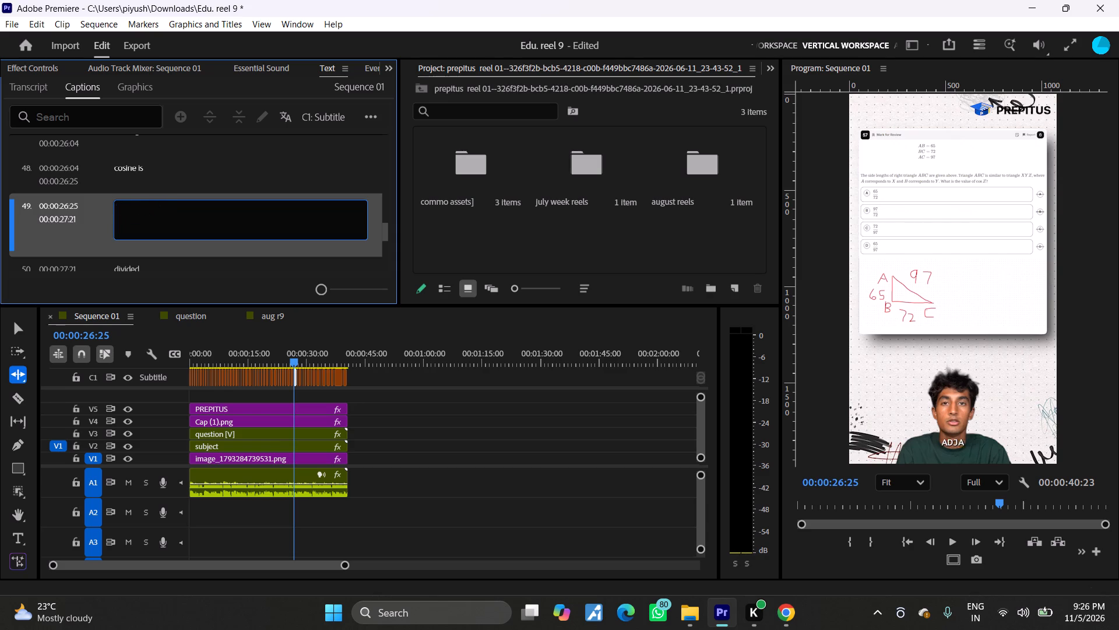
key("a")
type("djus")
key("BackSpace")
Copy the word "adjacent" from caption 56 and substitute it for the "a" in caption 52, giving "and adjacent".
scroll(100, 222, "down", 9)
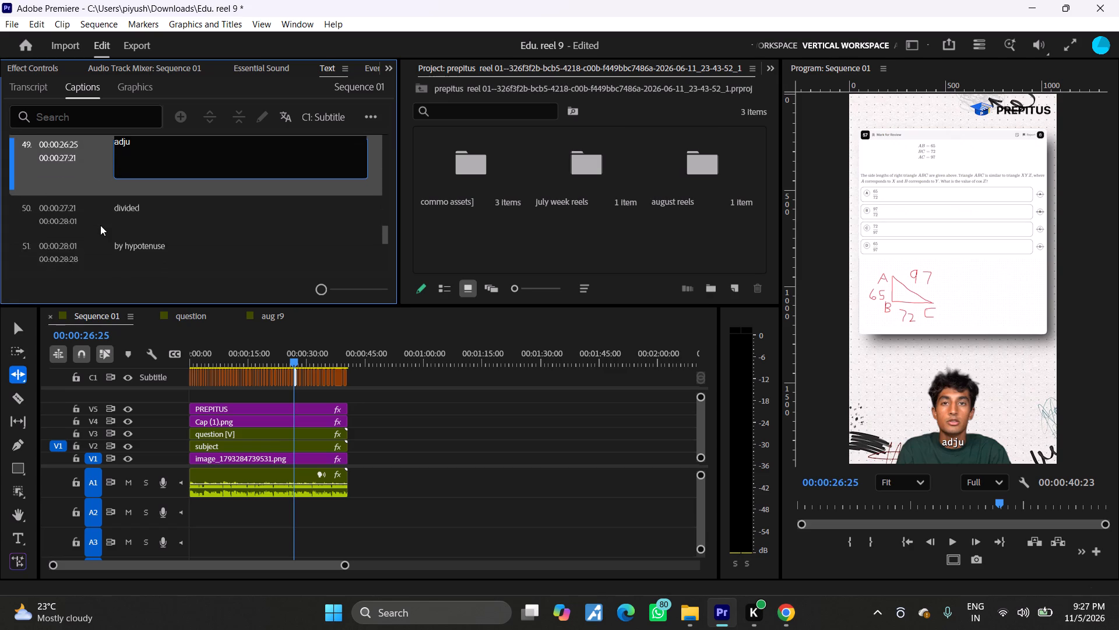
scroll(100, 225, "down", 20)
scroll(100, 225, "down", 17)
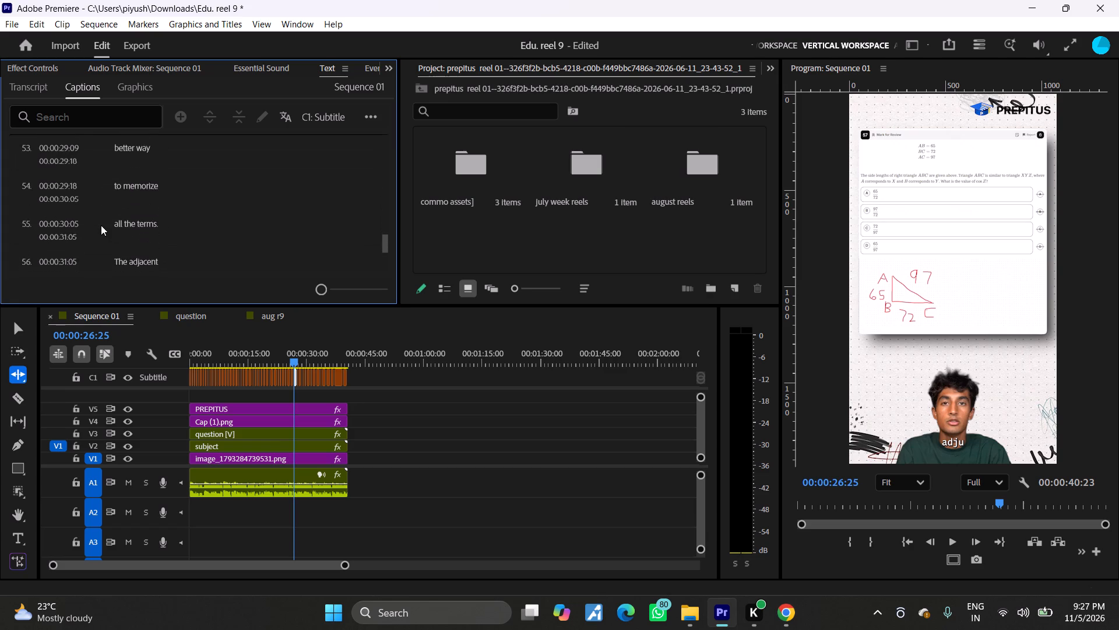
scroll(101, 225, "down", 7)
double_click(149, 225)
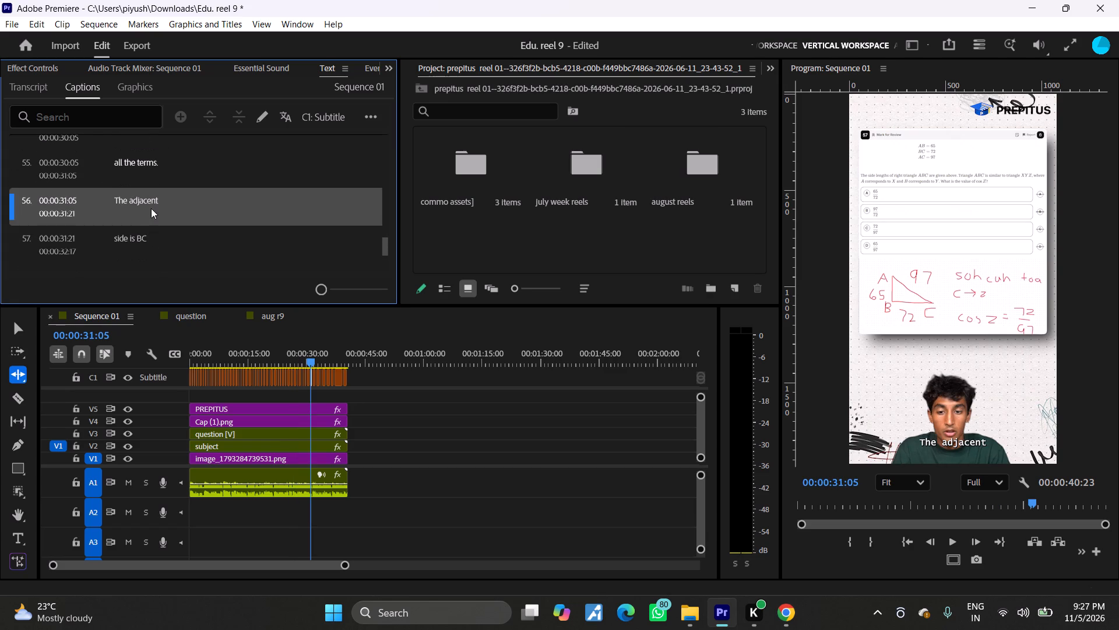
double_click(154, 199)
left_click(166, 202)
left_click_drag(166, 202, 133, 206)
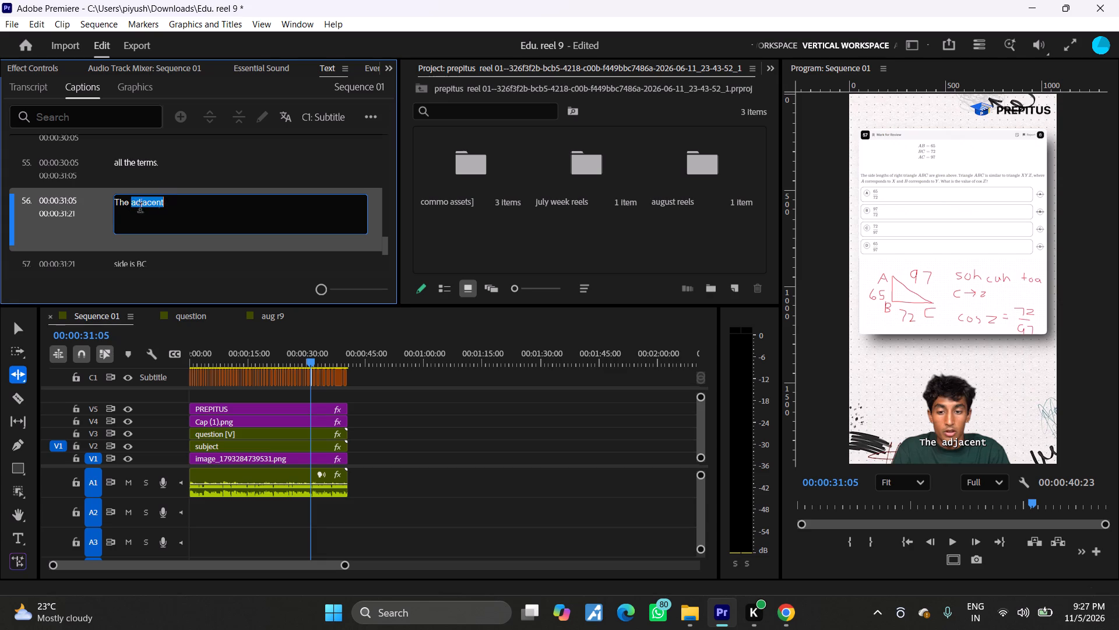
key("ctrl+c")
left_click(97, 219)
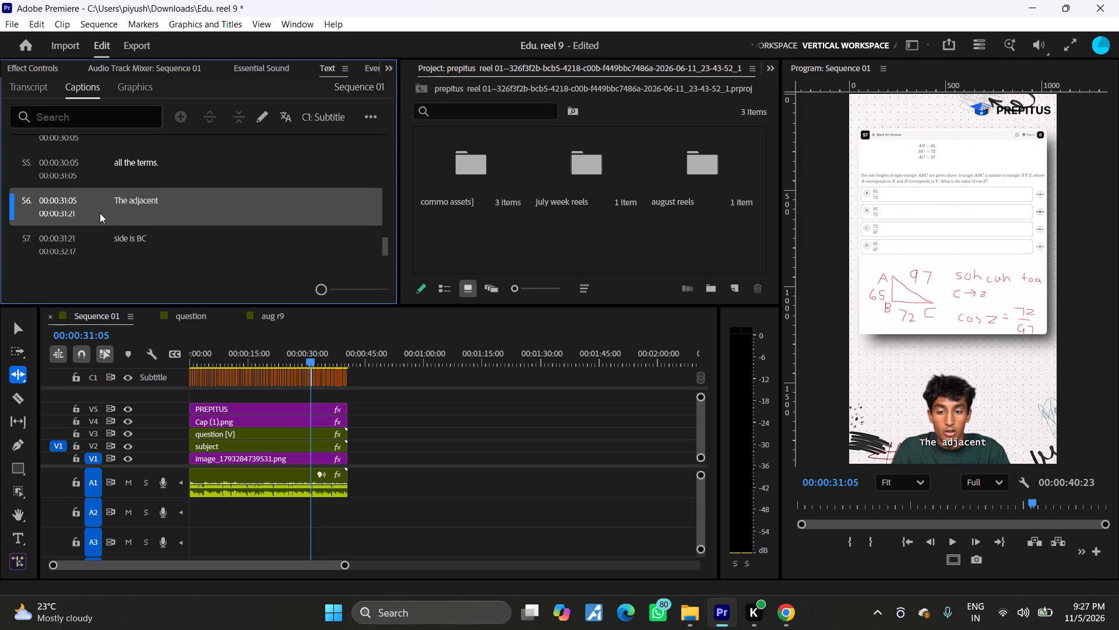
scroll(100, 213, "up", 20)
scroll(100, 213, "up", 7)
double_click(139, 187)
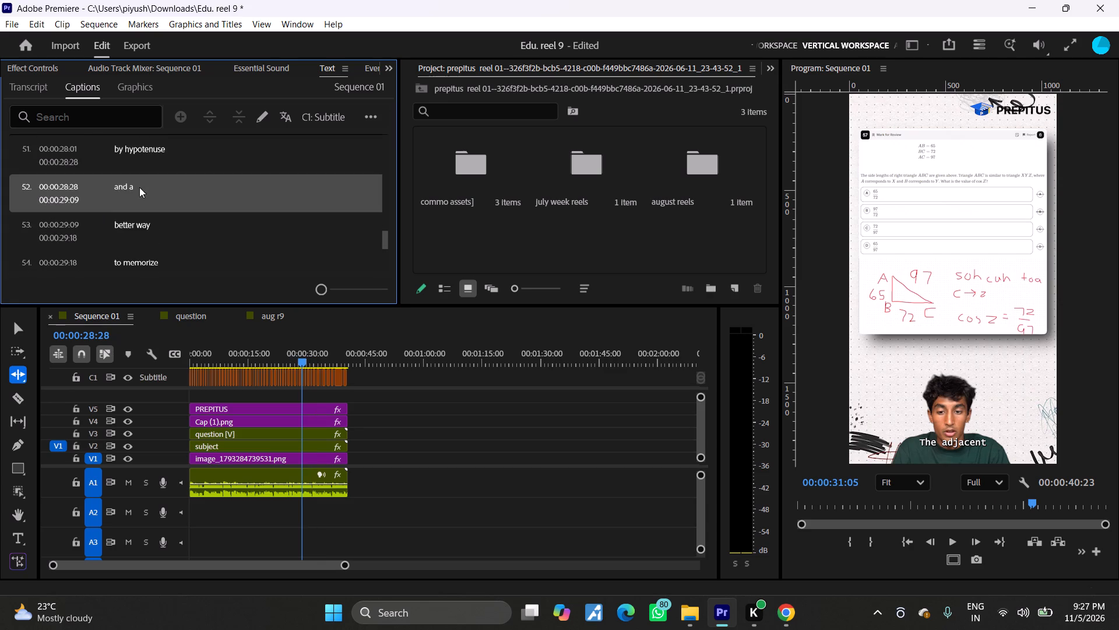
left_click(157, 191)
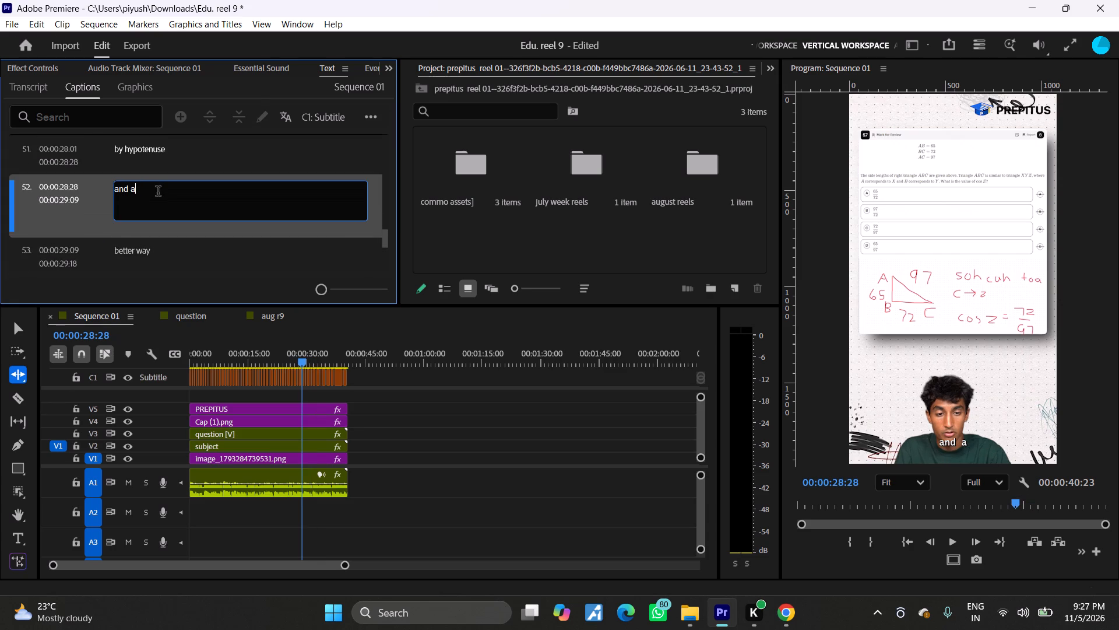
key("BackSpace")
key("ctrl+v")
left_click(83, 209)
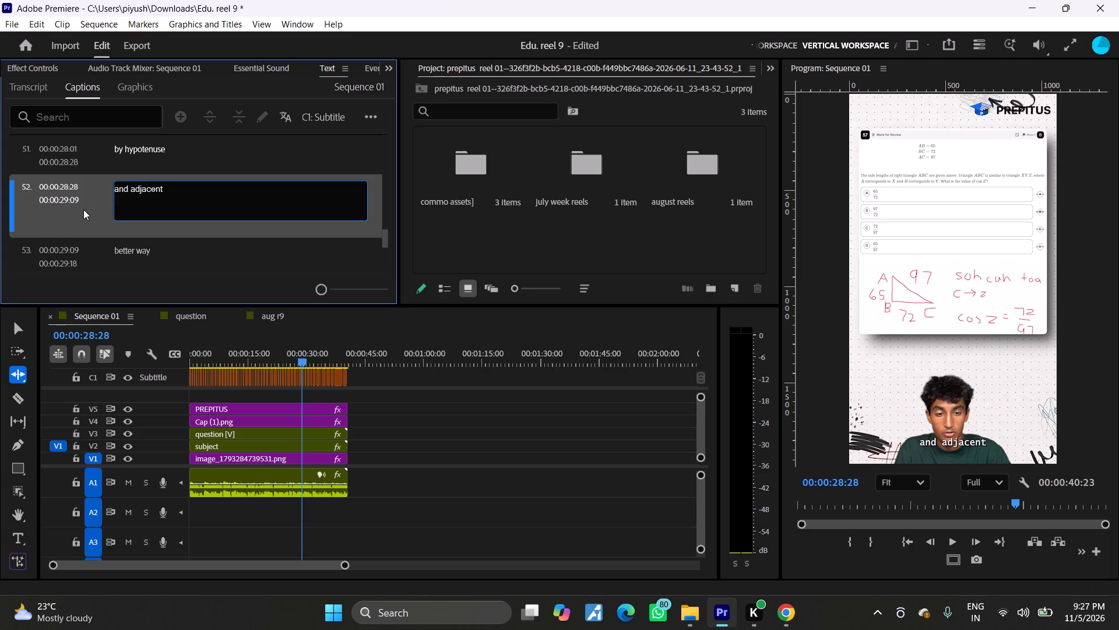
Play from caption 52 to the end of Sequence 01, following the caption list and checking each caption against the speech.
scroll(95, 202, "down", 7)
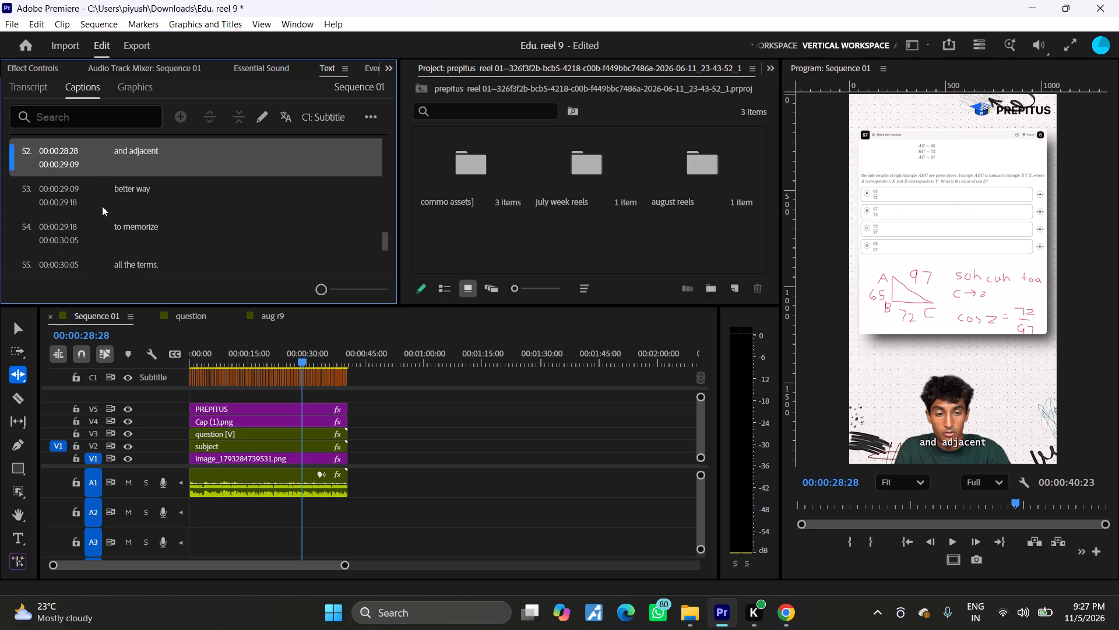
key("space")
scroll(102, 206, "down", 5)
scroll(102, 206, "down", 20)
scroll(102, 206, "down", 5)
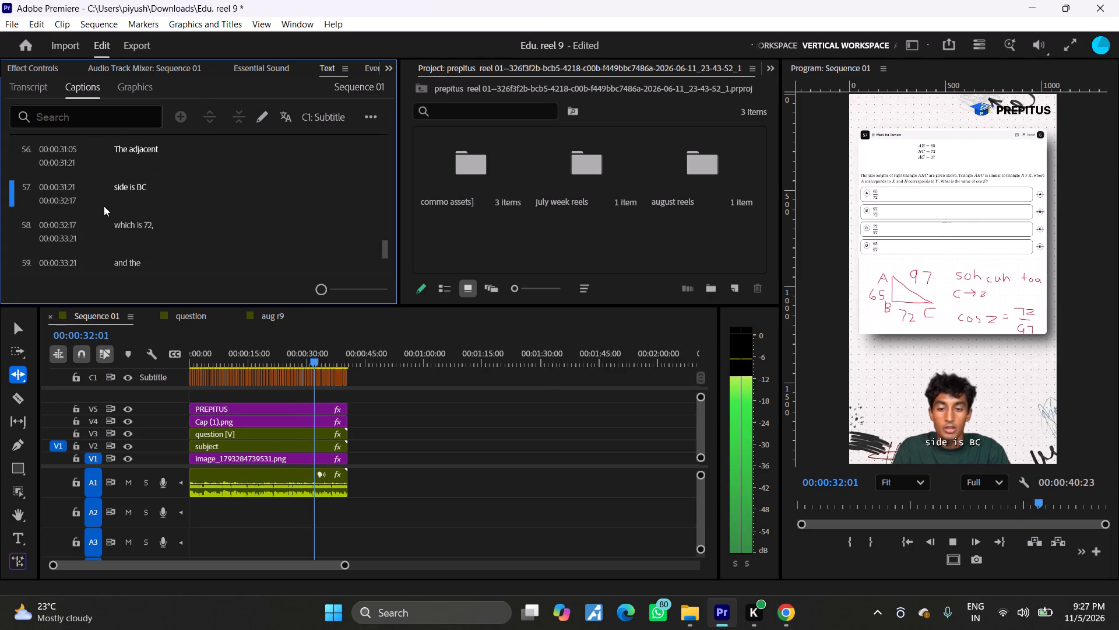
scroll(104, 206, "down", 14)
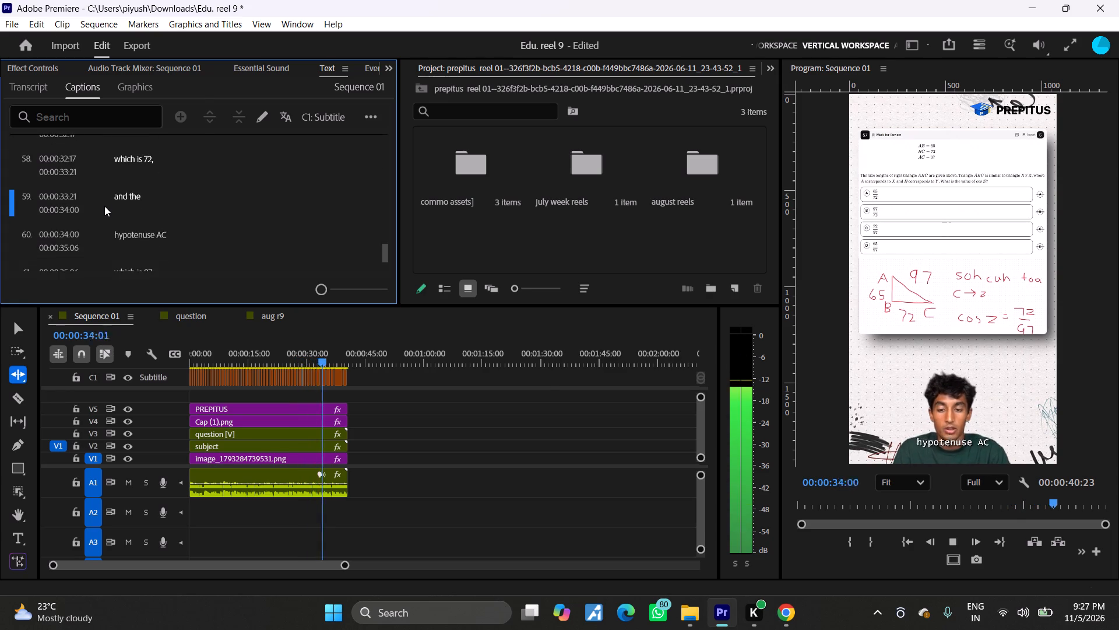
scroll(104, 206, "down", 17)
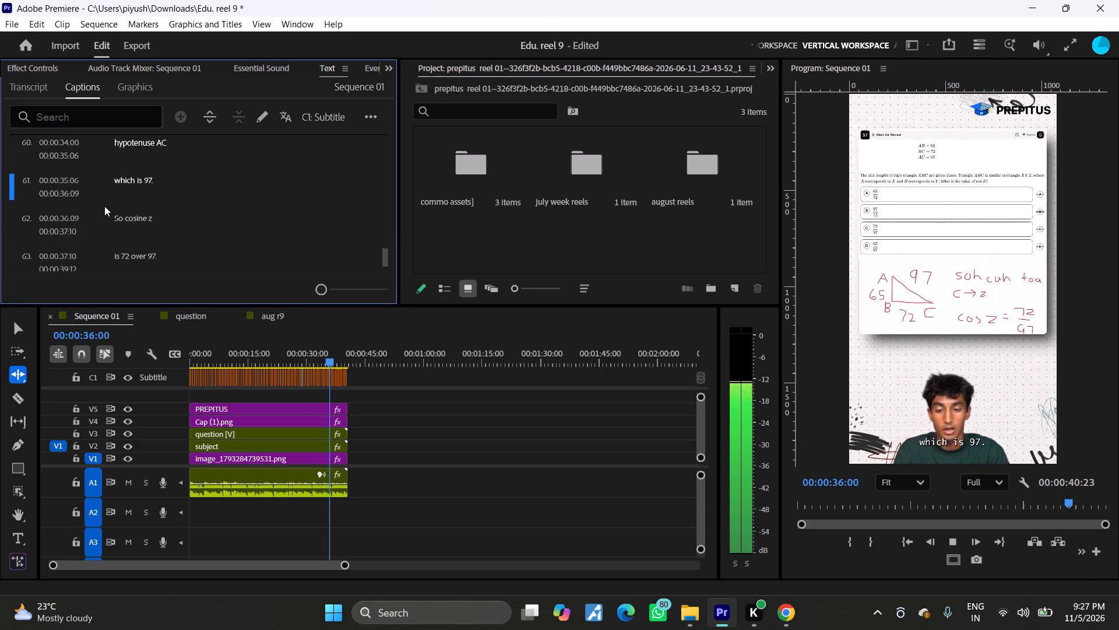
scroll(104, 206, "down", 17)
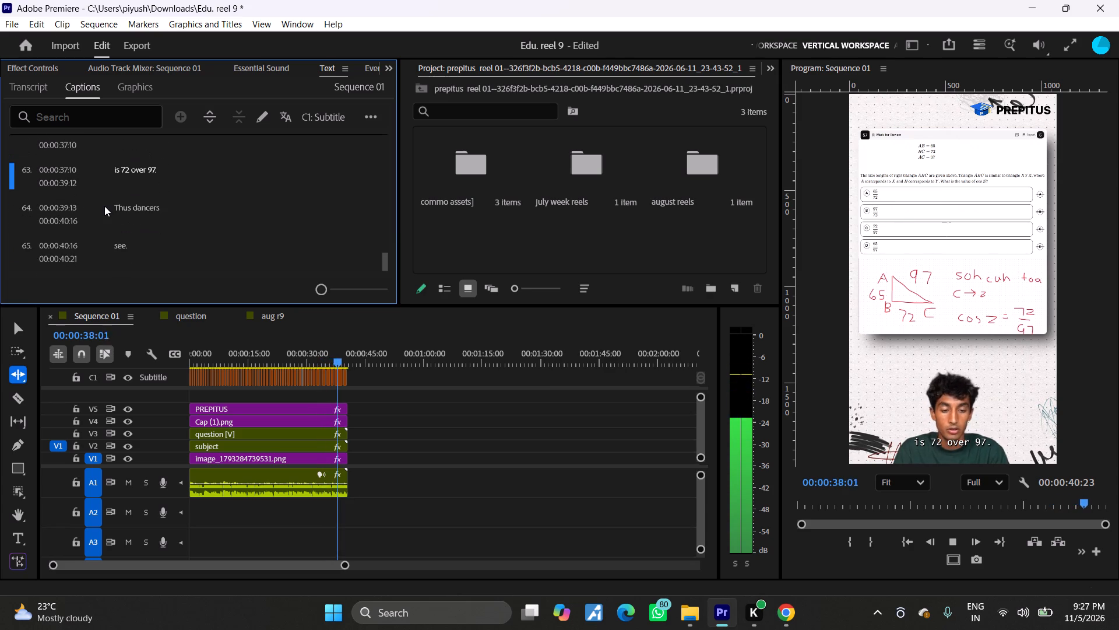
scroll(104, 206, "down", 3)
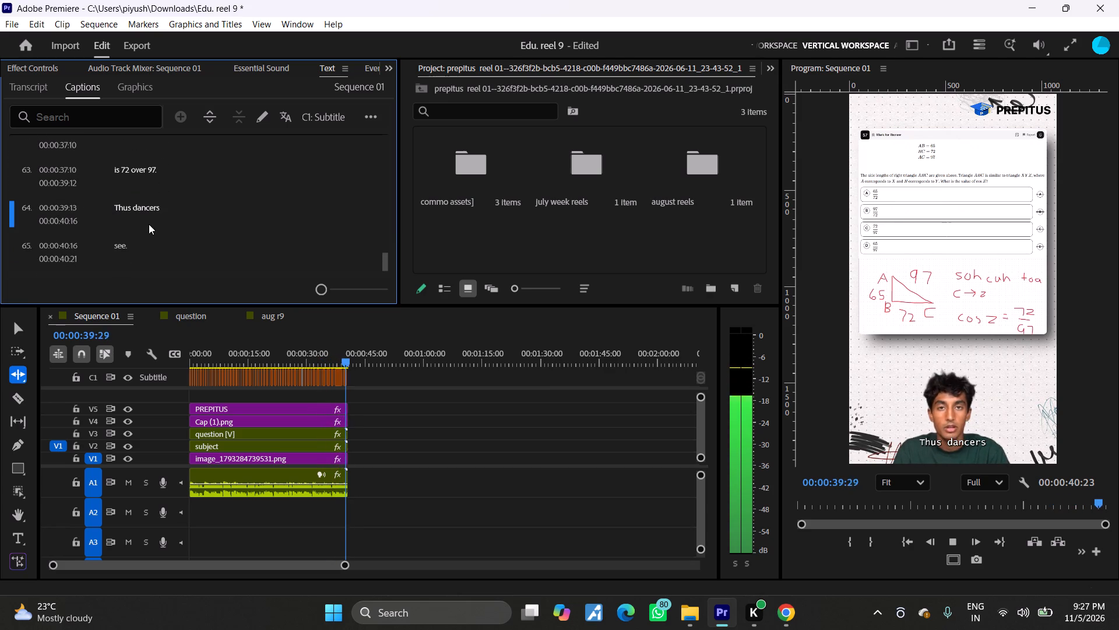
key("space")
Correct "Thus dancers" in caption 64 so that it reads "Thus, the answer".
double_click(149, 208)
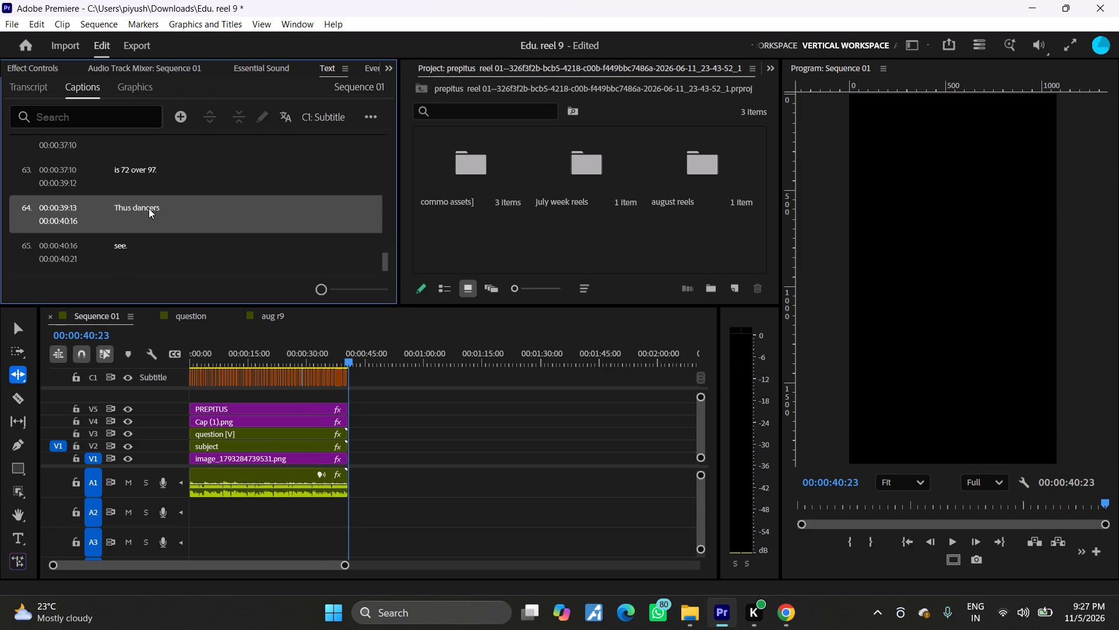
left_click_drag(167, 206, 136, 216)
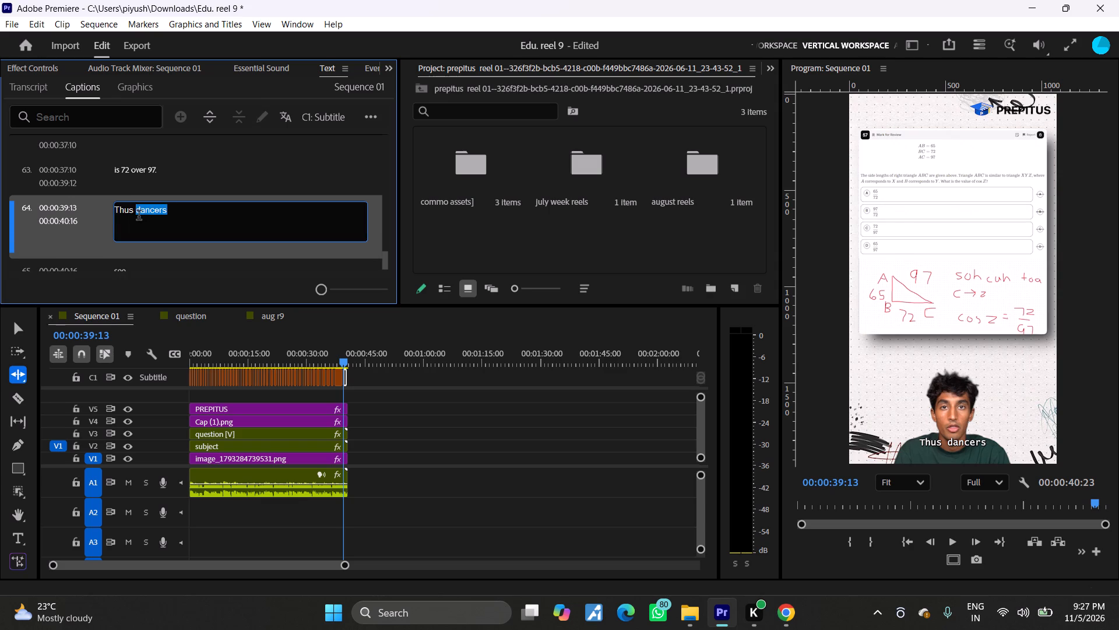
key("BackSpace")
type("the")
key("BackSpace")
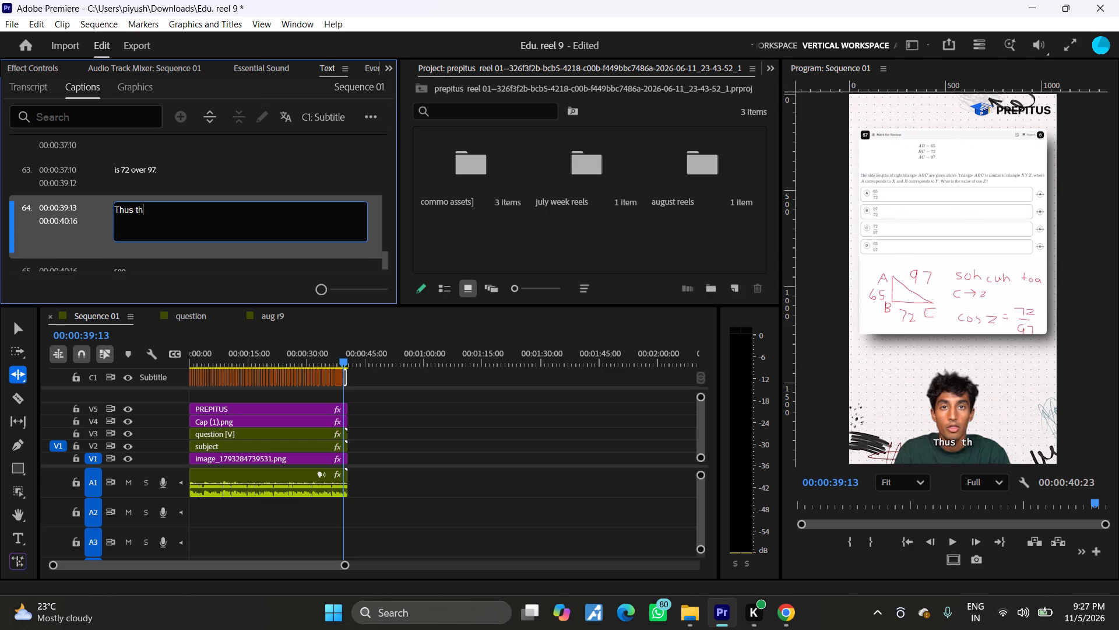
key("BackSpace")
key("BackSpace")
key("BackSpace")
type(", the")
key("space")
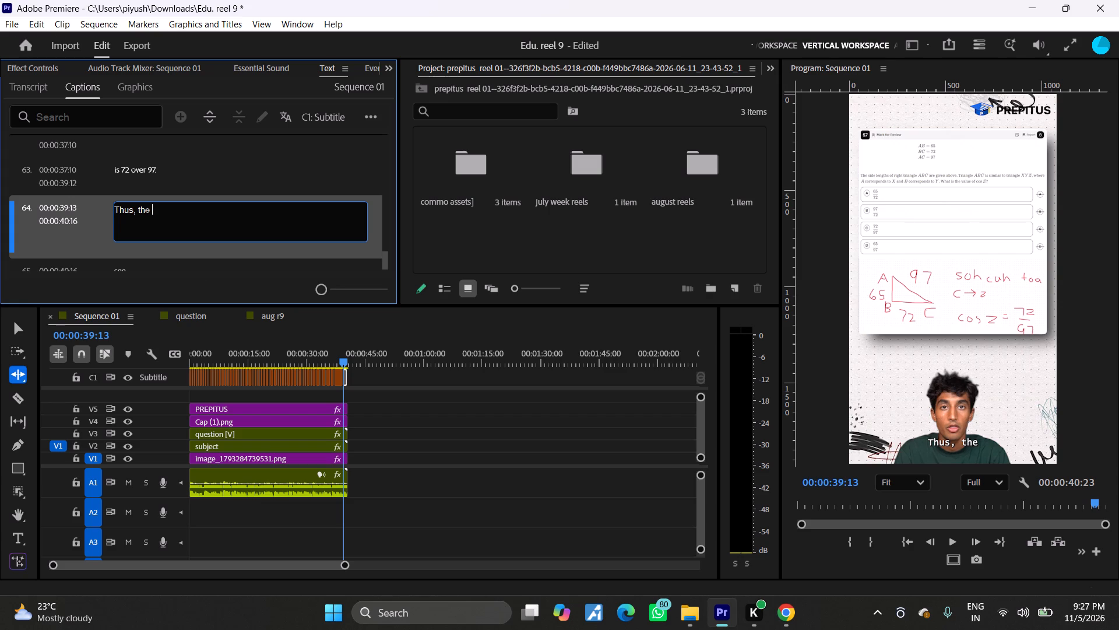
scroll(100, 233, "down", 4)
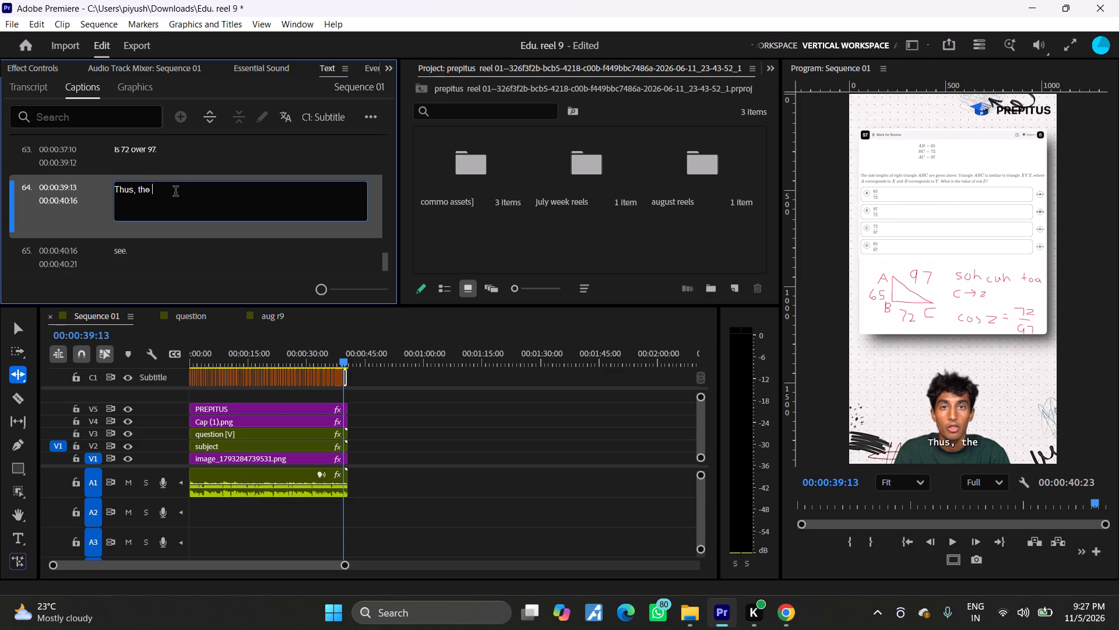
type("ans")
type("wer")
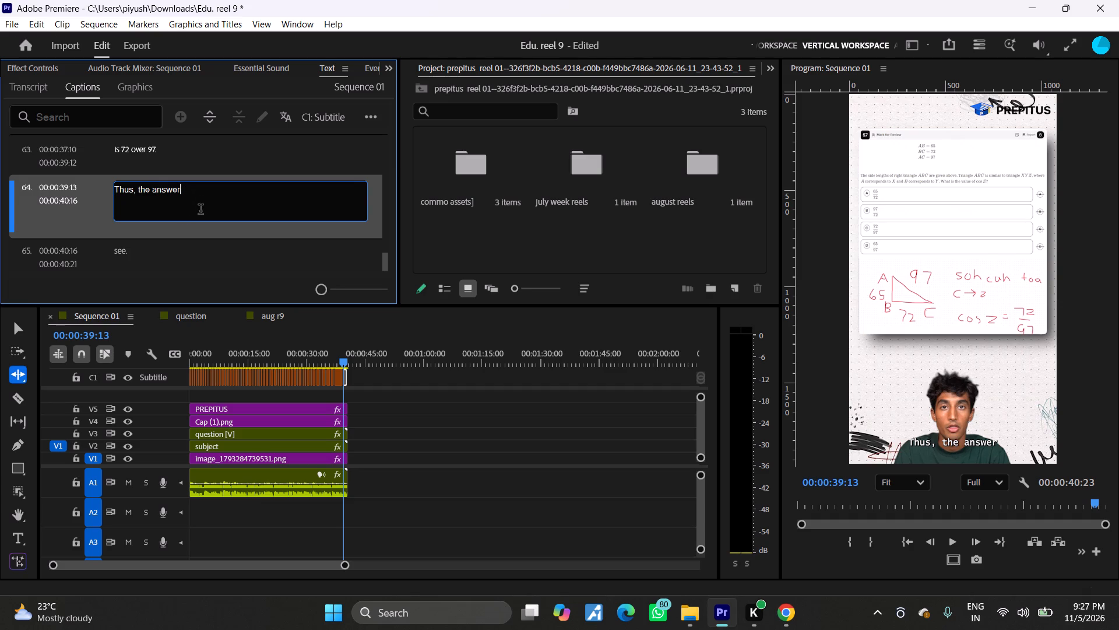
Replace "see." in the last caption, number 65, with "is C".
double_click(116, 253)
left_click_drag(144, 239, 96, 246)
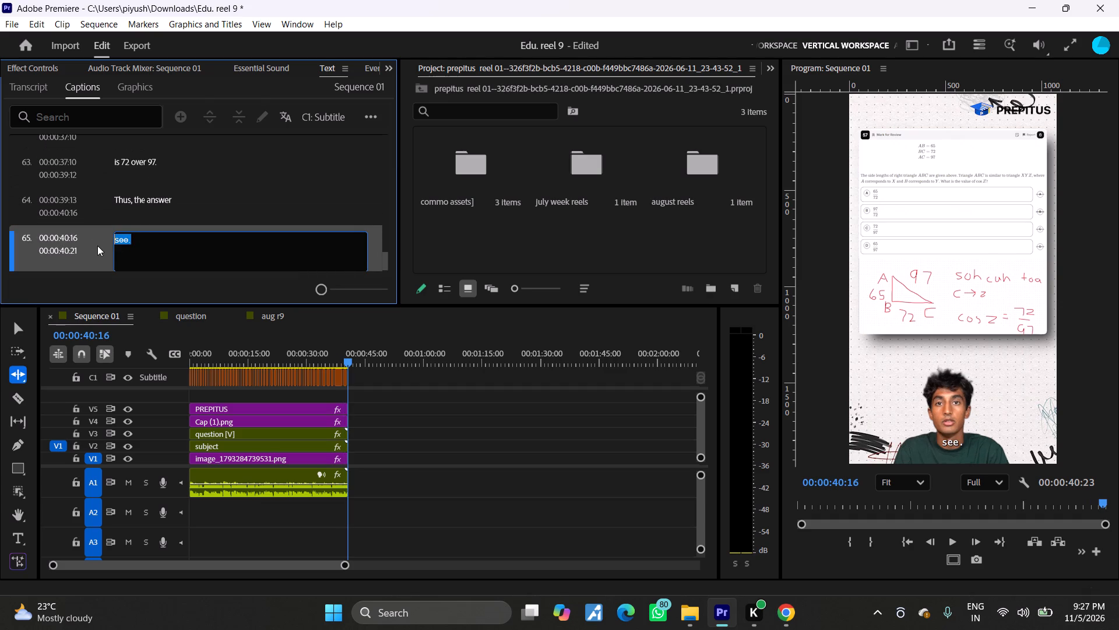
key("BackSpace")
key("i")
type("c")
key("space")
key("BackSpace")
key("BackSpace")
key("BackSpace")
key("BackSpace")
key("BackSpace")
key("BackSpace")
key("BackSpace")
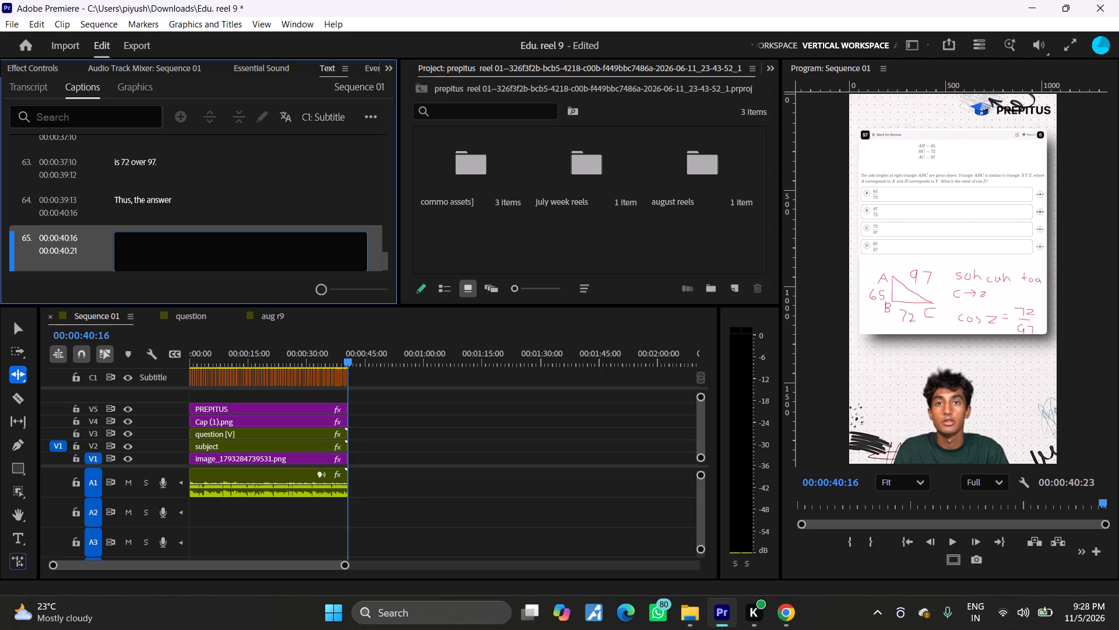
key("i")
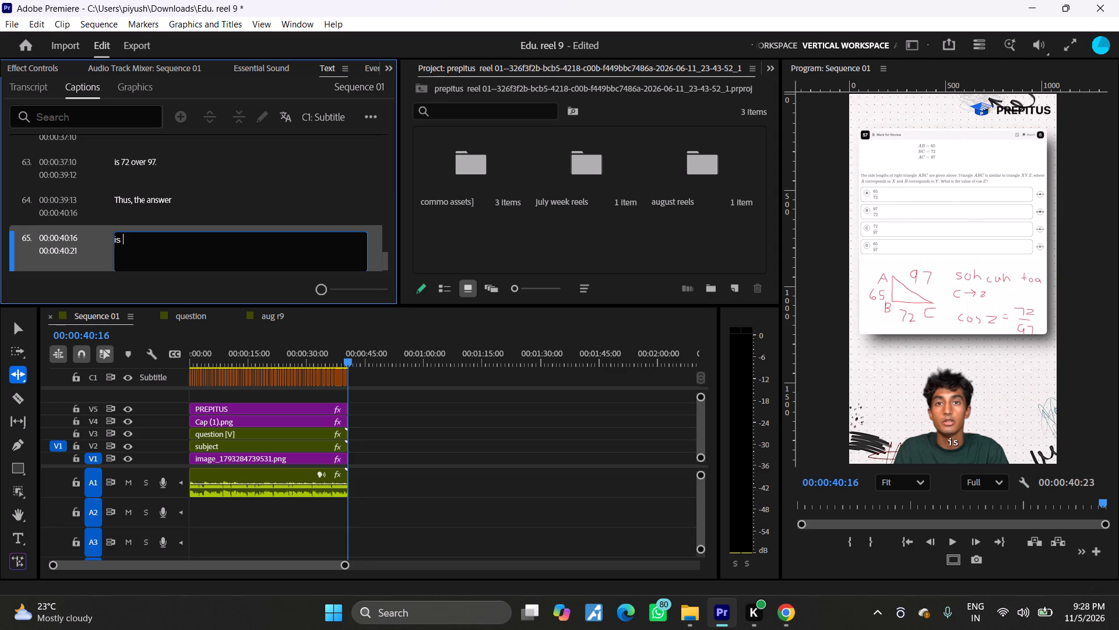
left_click(97, 246)
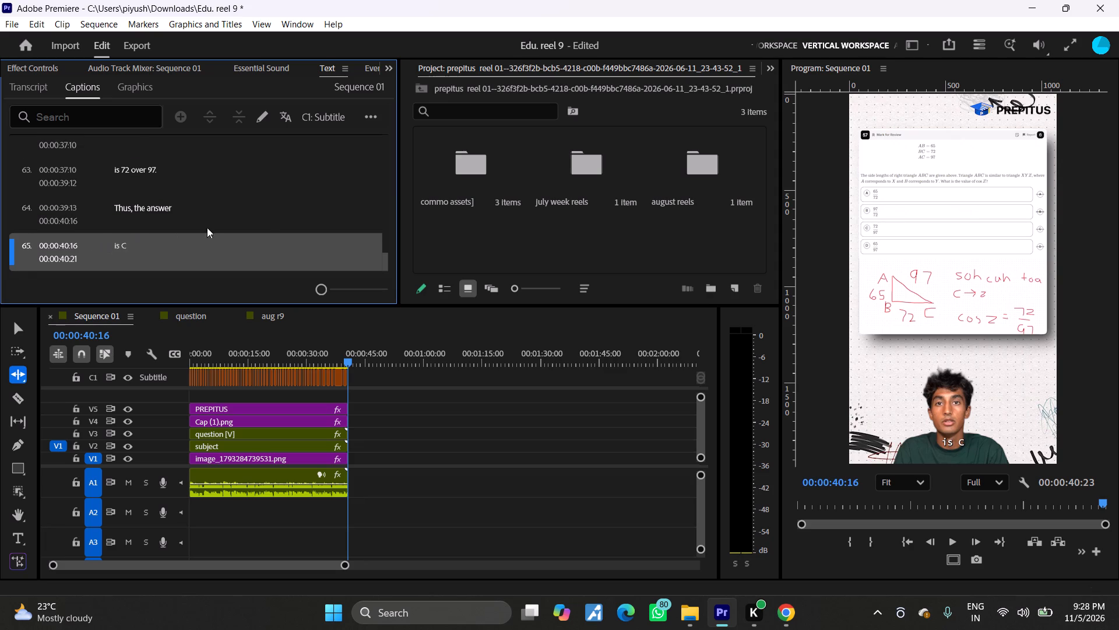
Return to the start of the caption list and remove the comma after "this problem" in caption 3.
scroll(263, 219, "up", 12)
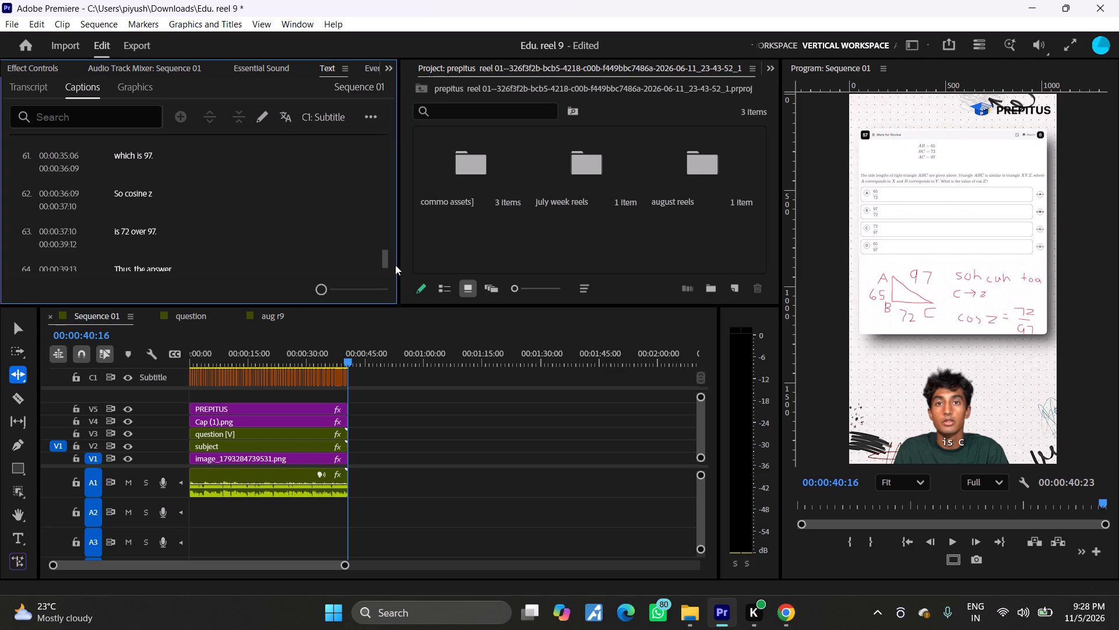
left_click_drag(385, 263, 385, 131)
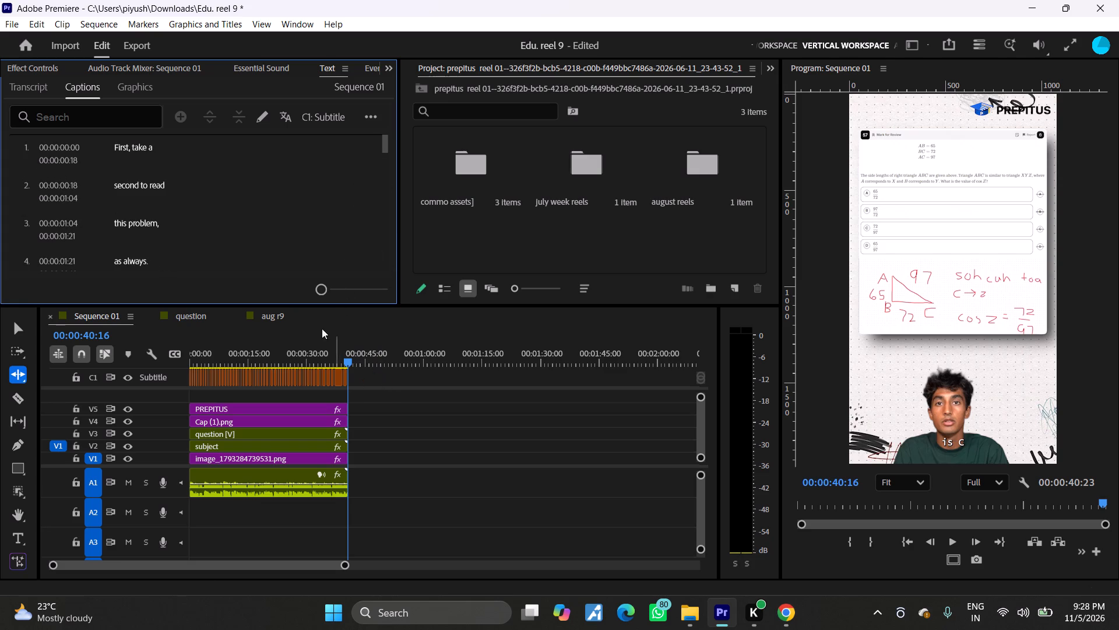
double_click(150, 223)
left_click(178, 225)
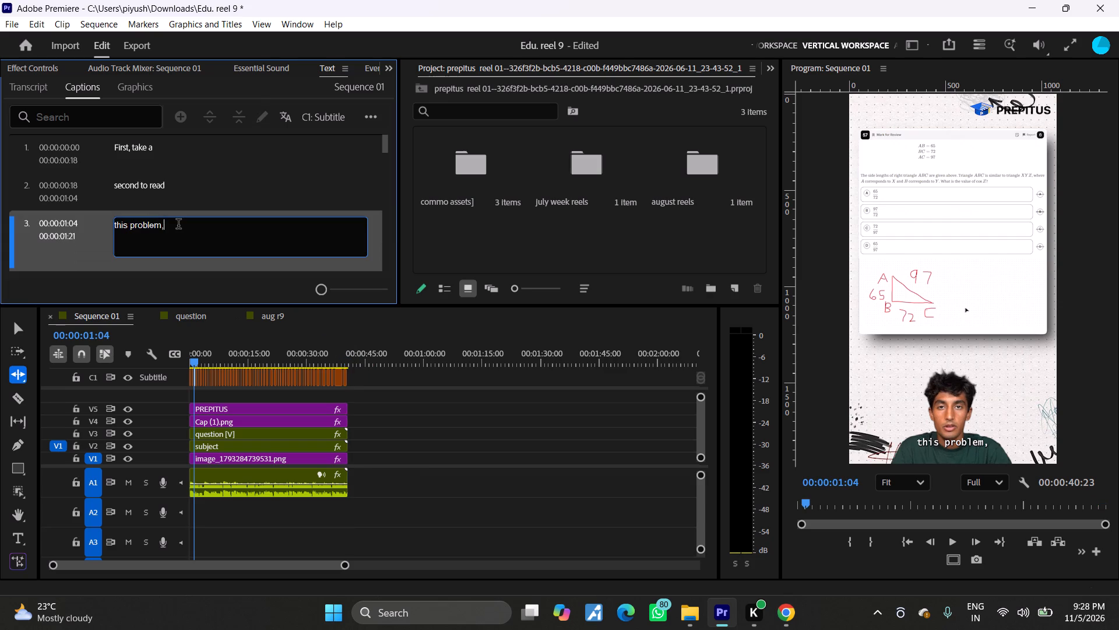
key("BackSpace")
left_click(101, 245)
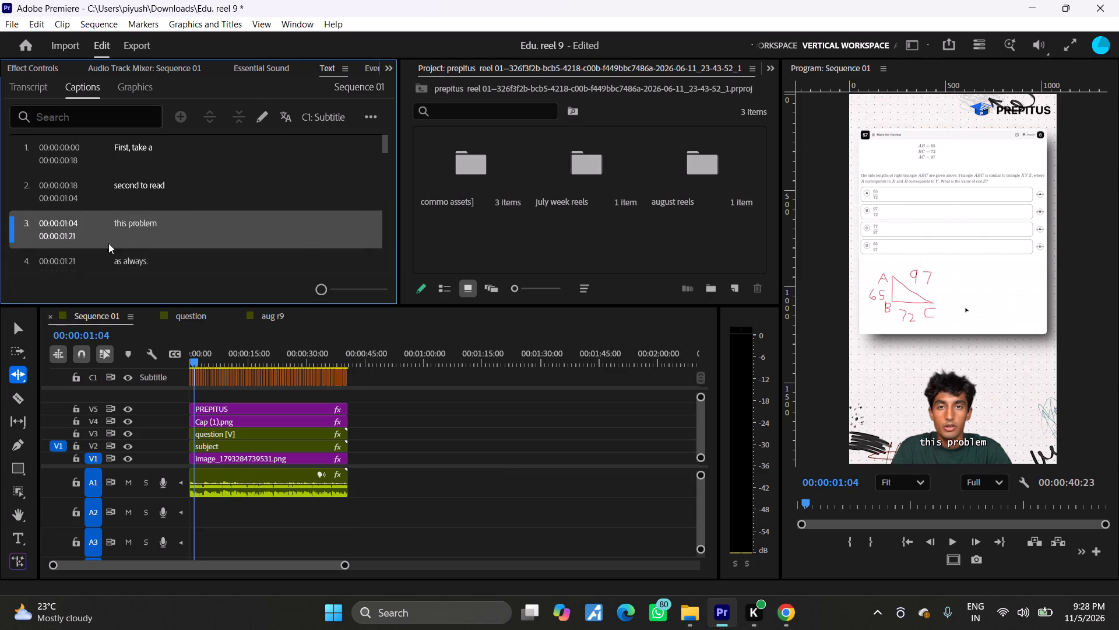
Select all captions on the Subtitle track of Sequence 01 and change their font to SF UI Display Bold.
scroll(237, 226, "down", 14)
scroll(240, 228, "down", 8)
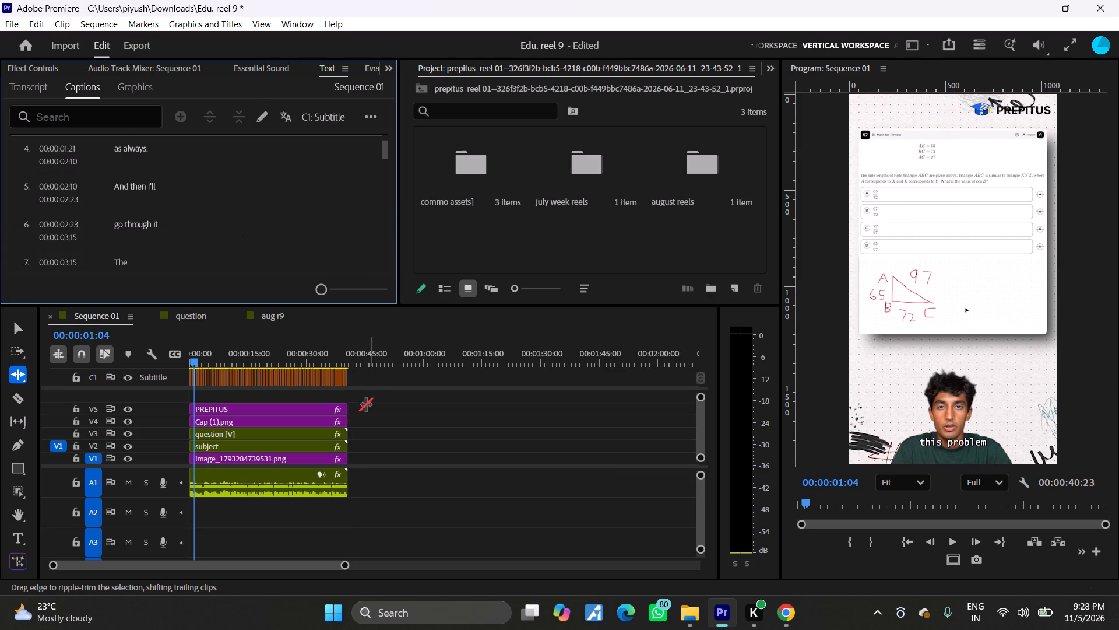
left_click(381, 382)
left_click(15, 323)
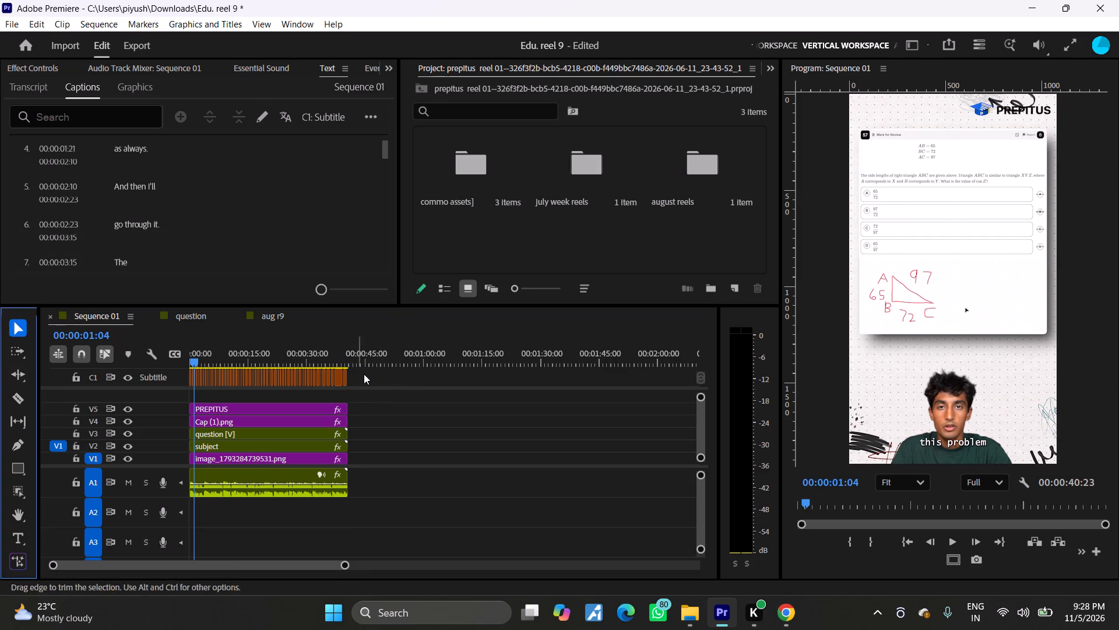
left_click_drag(371, 374, 175, 379)
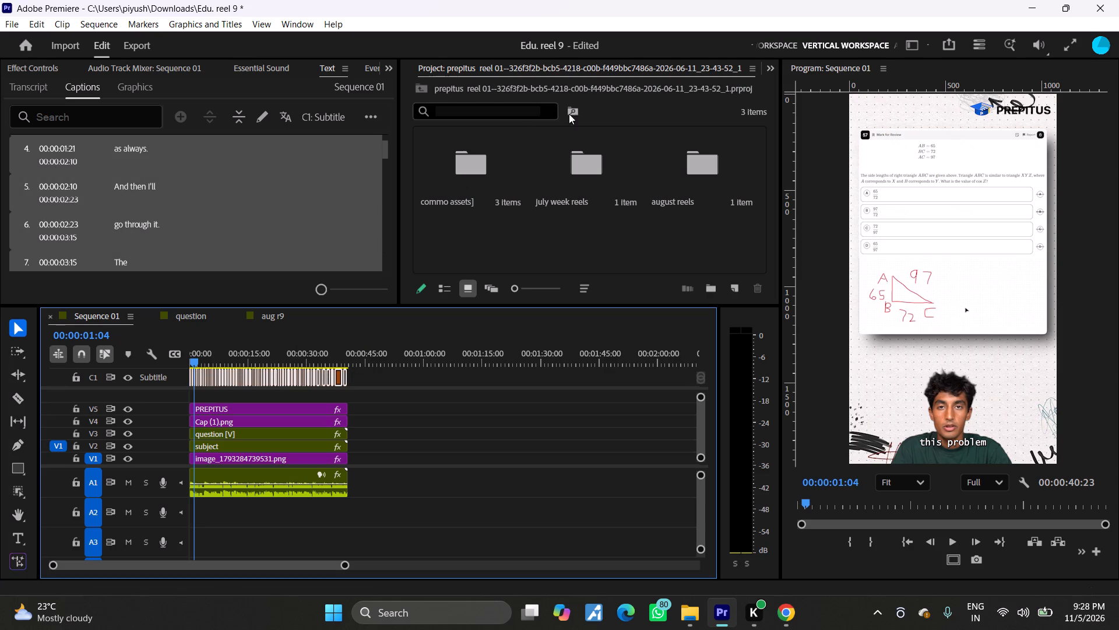
left_click(769, 65)
left_click(803, 118)
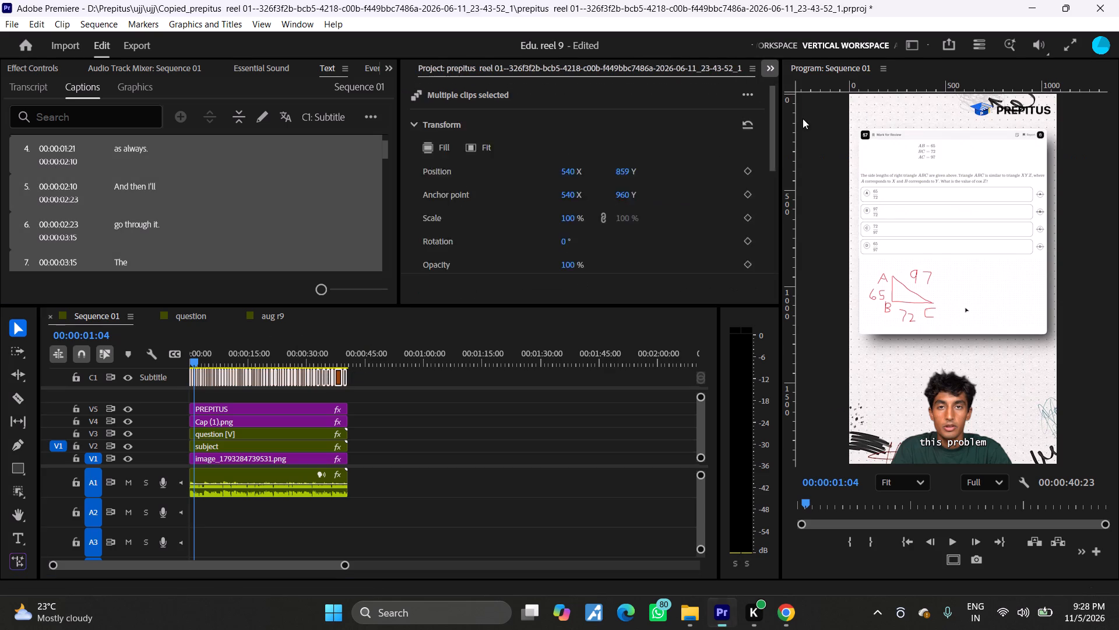
left_click_drag(556, 250, 403, 250)
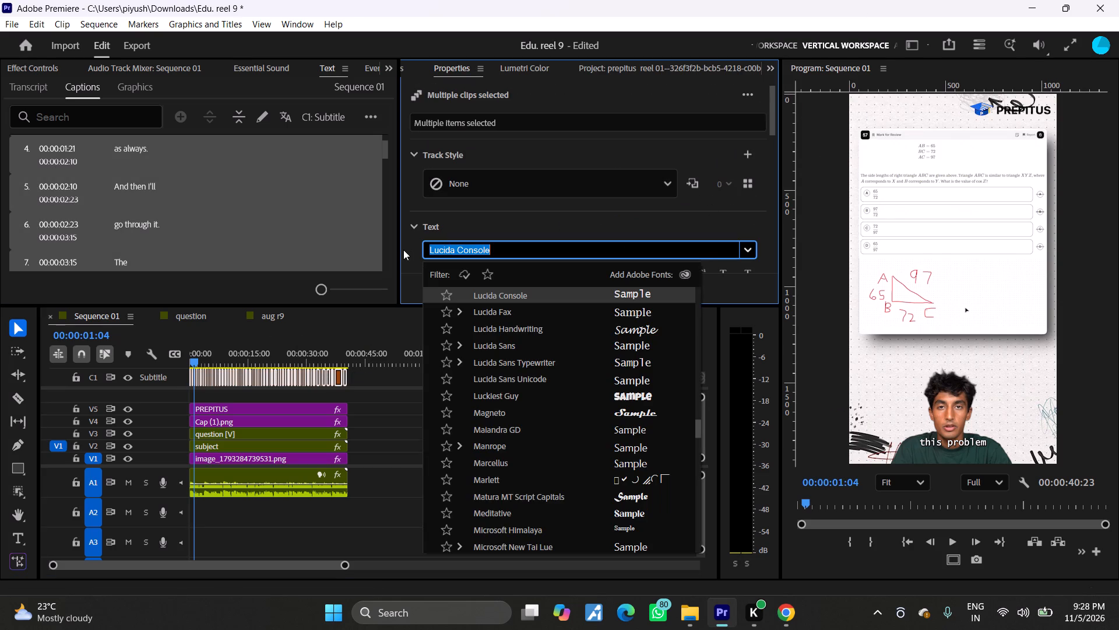
left_click_drag(403, 250, 403, 250)
type("SF")
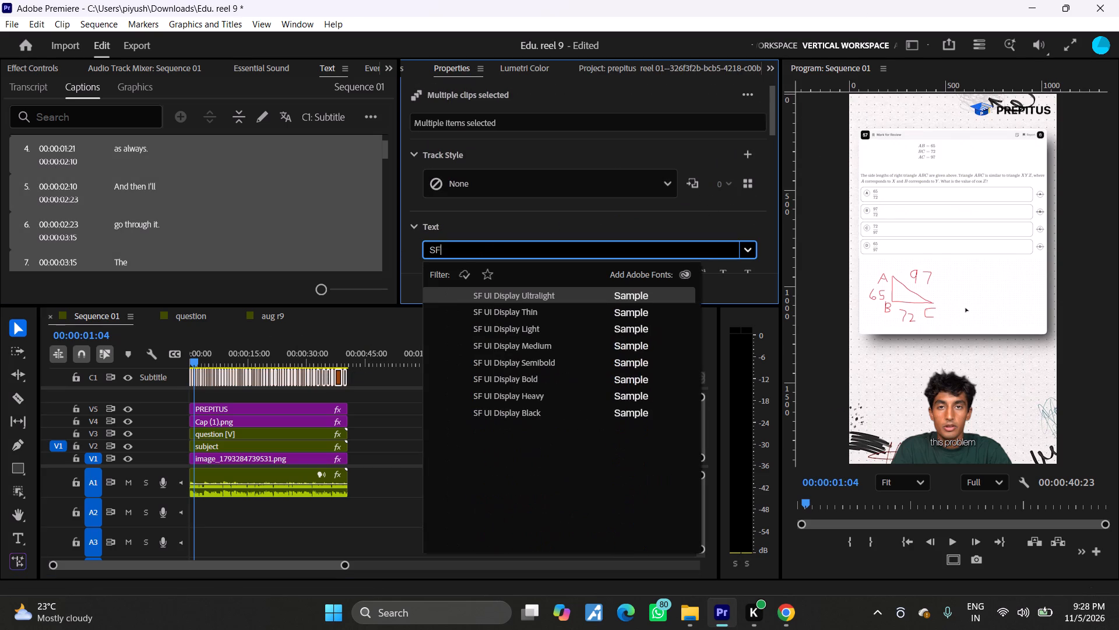
left_click(510, 379)
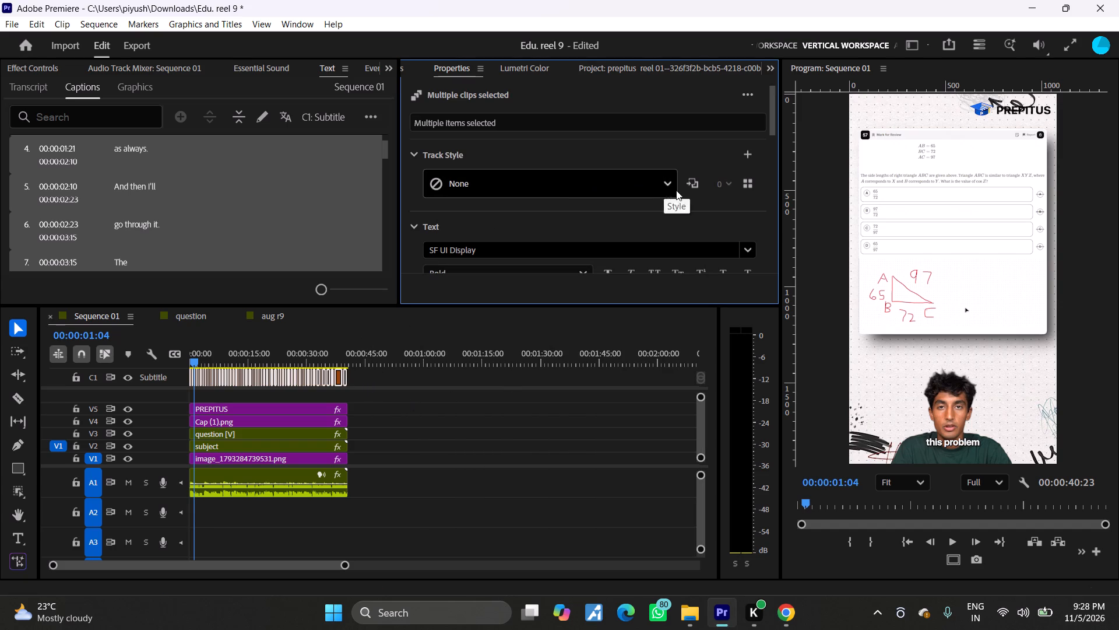
Set the font size of all selected captions to 60.
scroll(755, 206, "down", 7)
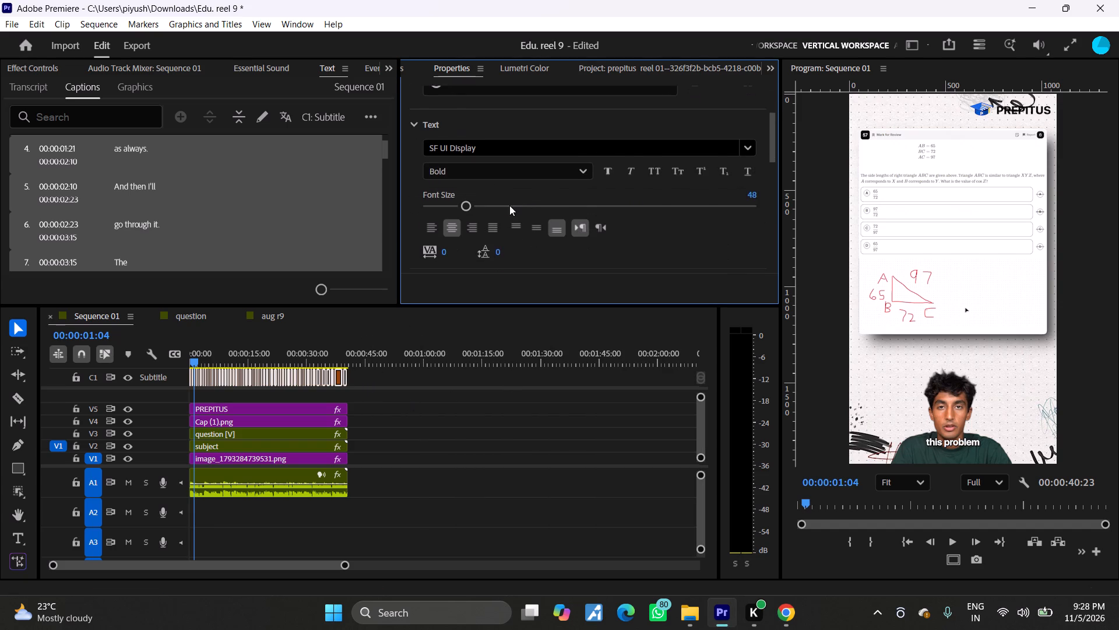
left_click_drag(509, 205, 499, 205)
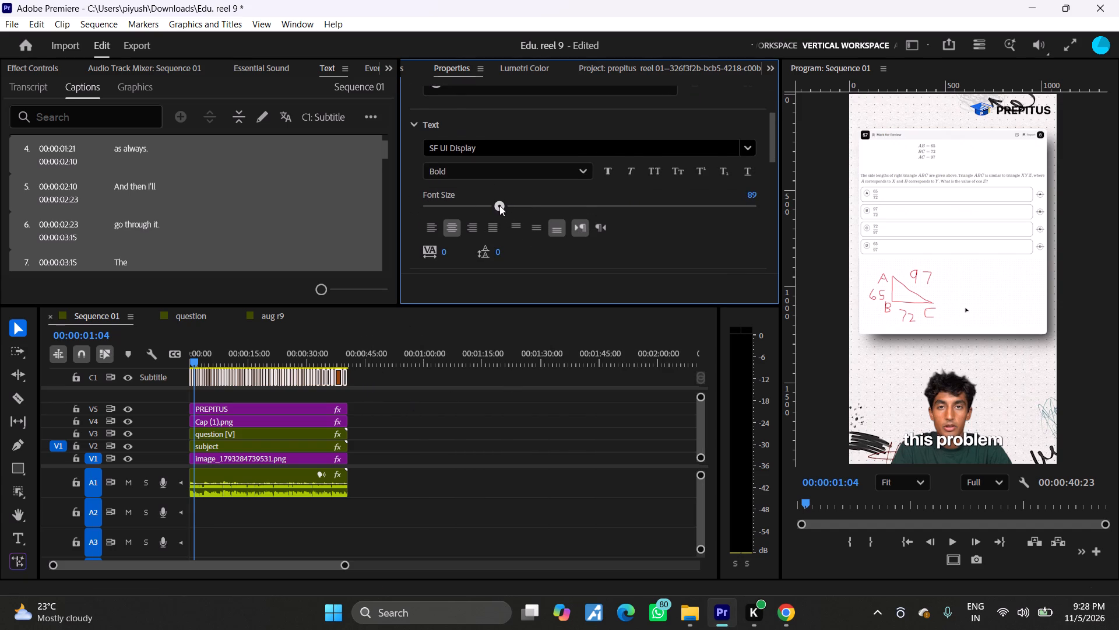
left_click_drag(499, 205, 483, 205)
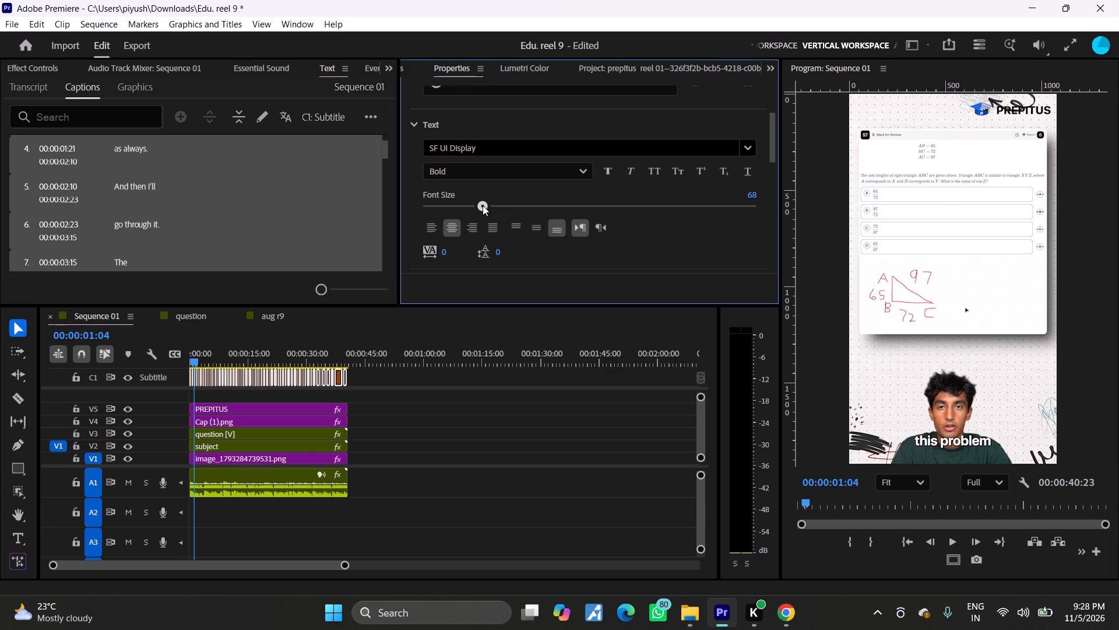
left_click_drag(483, 205, 481, 205)
left_click_drag(481, 205, 478, 205)
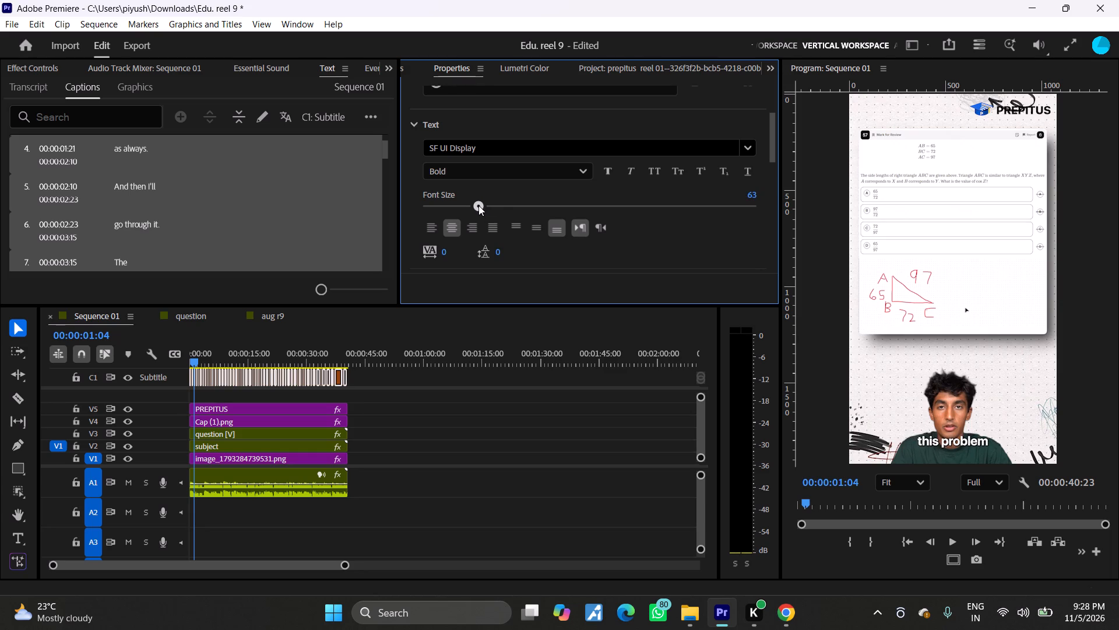
left_click_drag(478, 205, 475, 205)
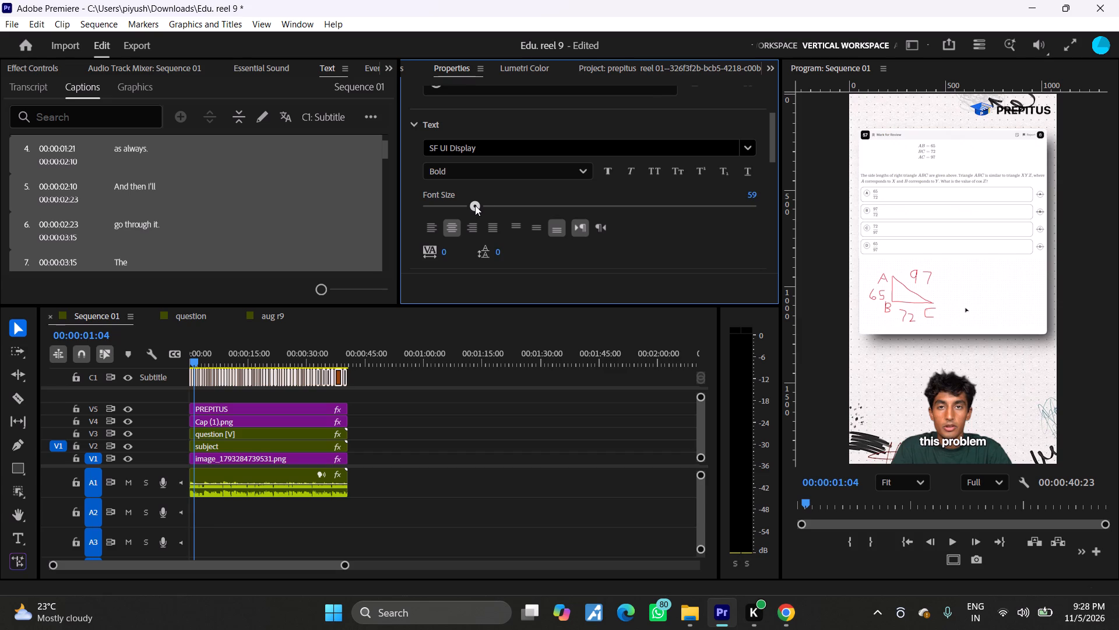
left_click_drag(475, 205, 476, 205)
Align the captions to the centre zone and offset them vertically to about 373, between the question card and the presenter's head.
scroll(669, 235, "down", 10)
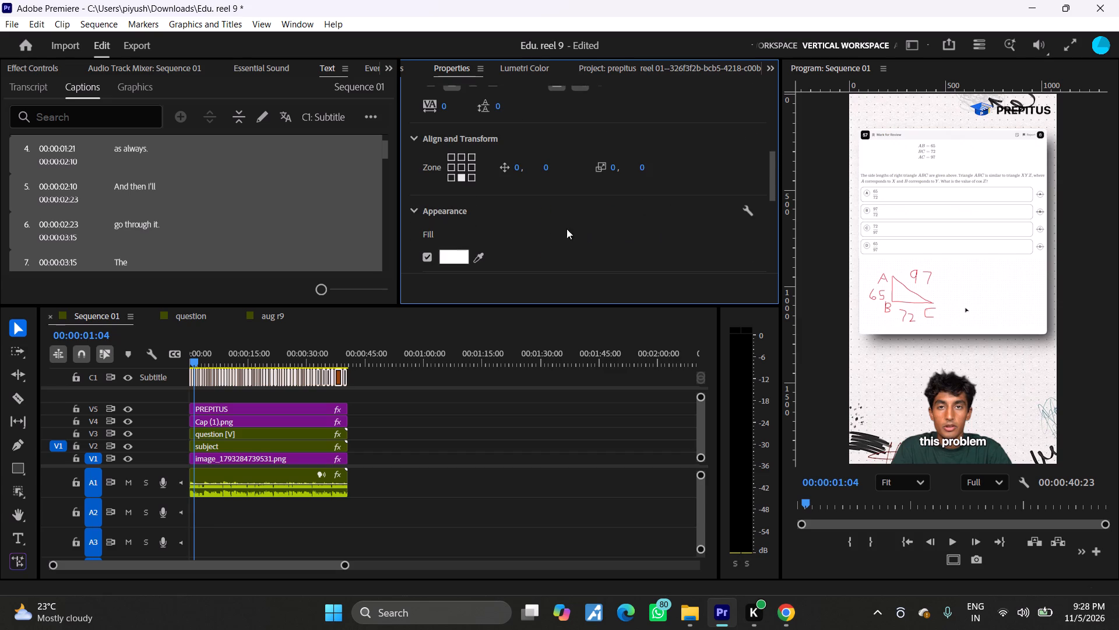
left_click(459, 169)
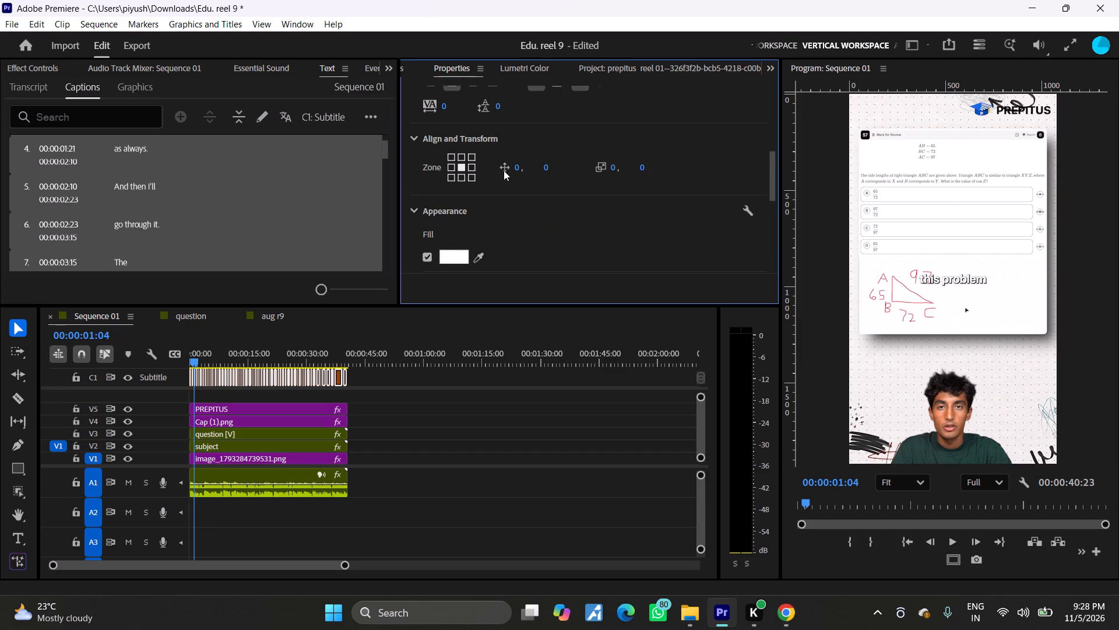
left_click_drag(544, 167, 615, 169)
left_click_drag(615, 169, 867, 201)
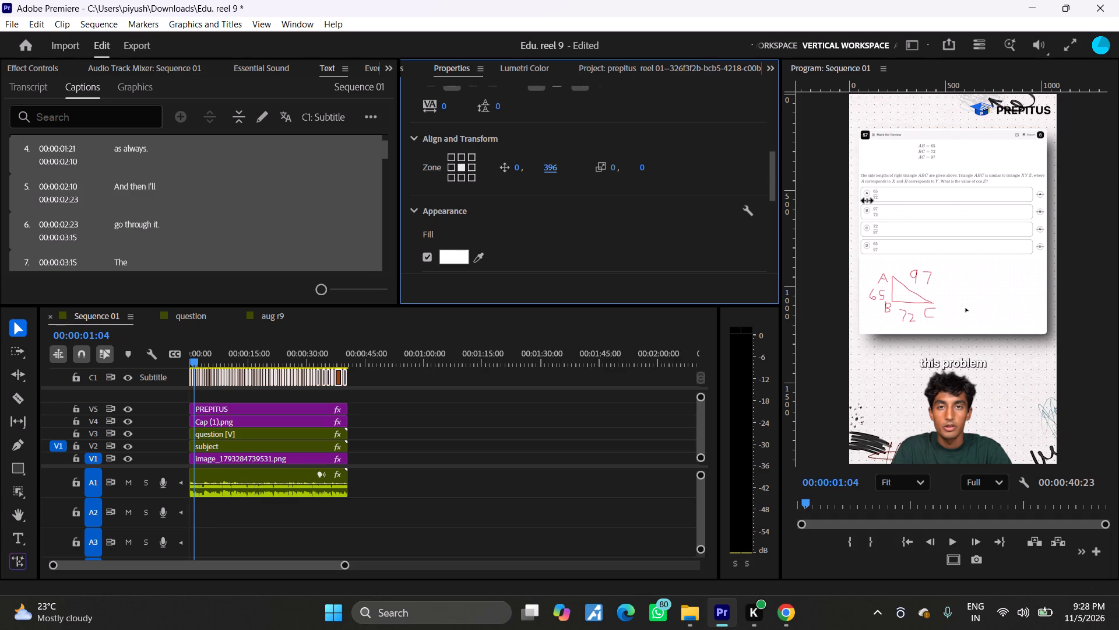
left_click_drag(867, 201, 858, 204)
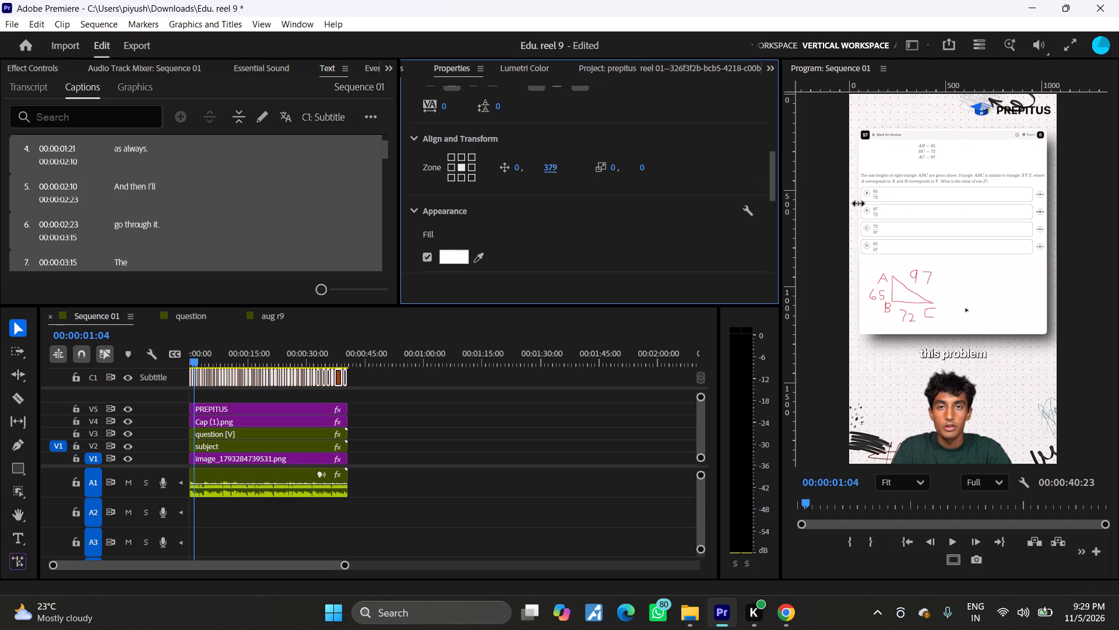
left_click_drag(858, 204, 856, 205)
Add a dark grey background behind the caption text with its opacity at 100.
scroll(521, 244, "down", 9)
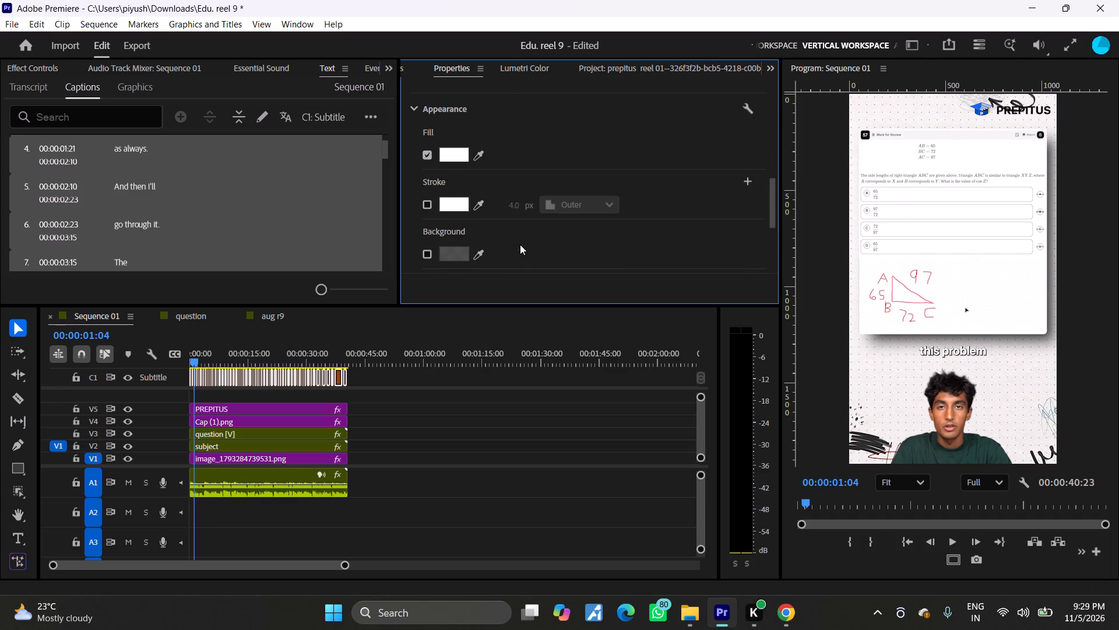
left_click(427, 224)
scroll(575, 209, "down", 4)
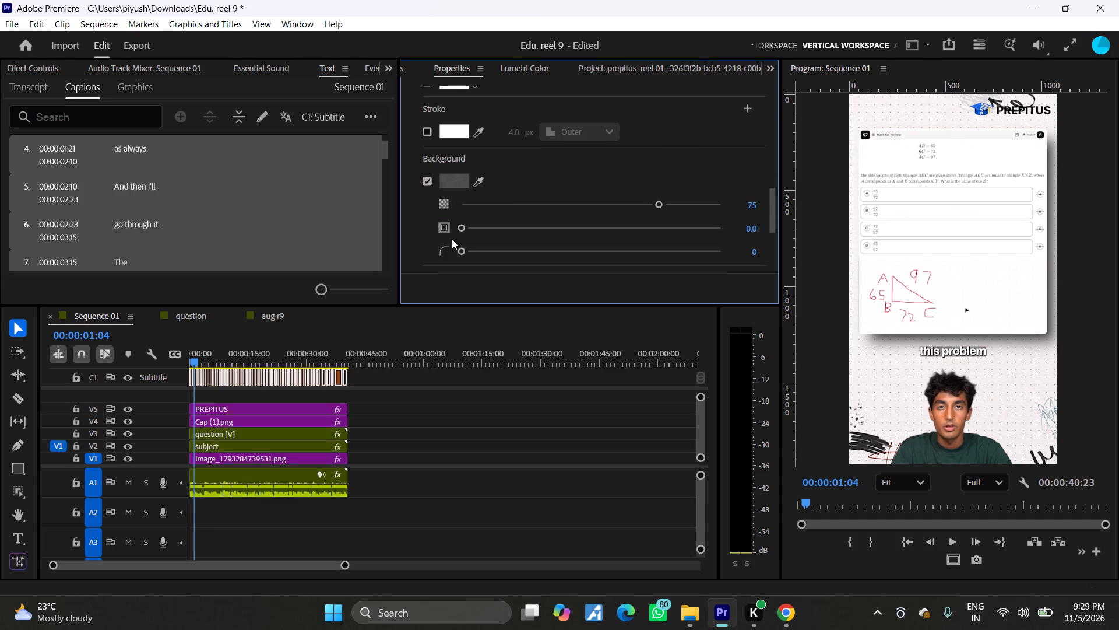
scroll(452, 239, "down", 8)
left_click(426, 170)
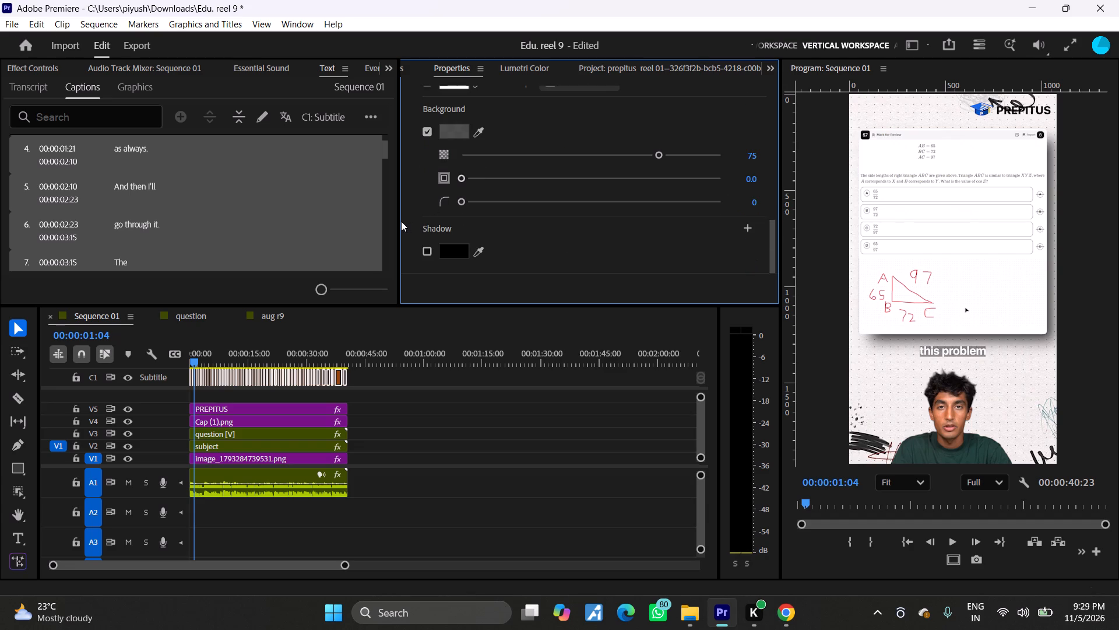
left_click_drag(657, 153, 838, 163)
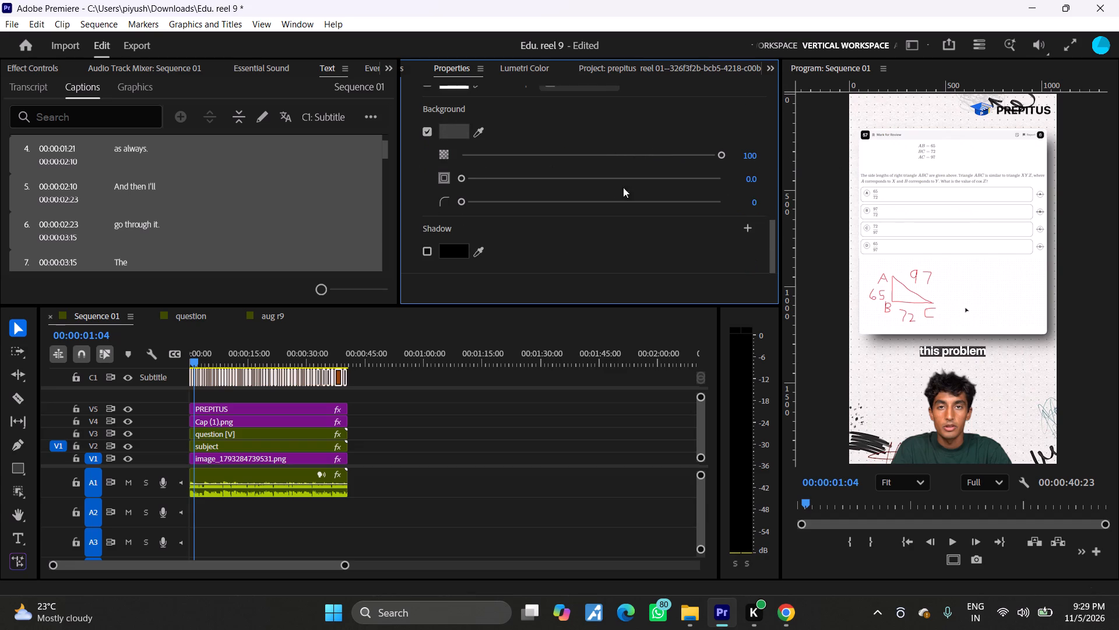
Set the size of the caption background around the text to 25.
left_click_drag(489, 178, 531, 177)
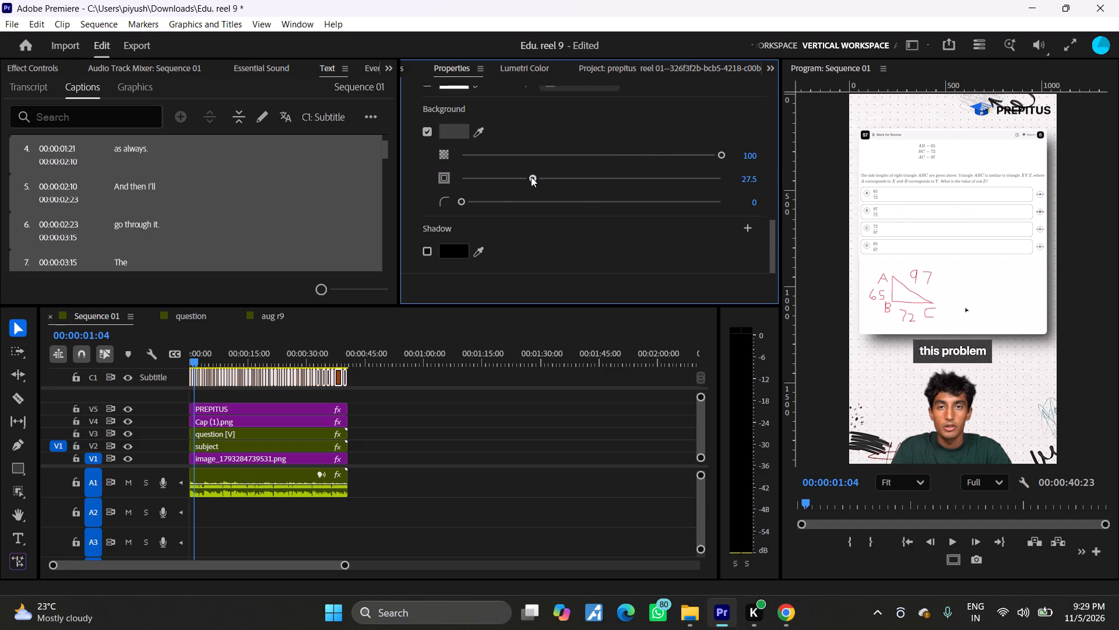
left_click_drag(531, 177, 525, 177)
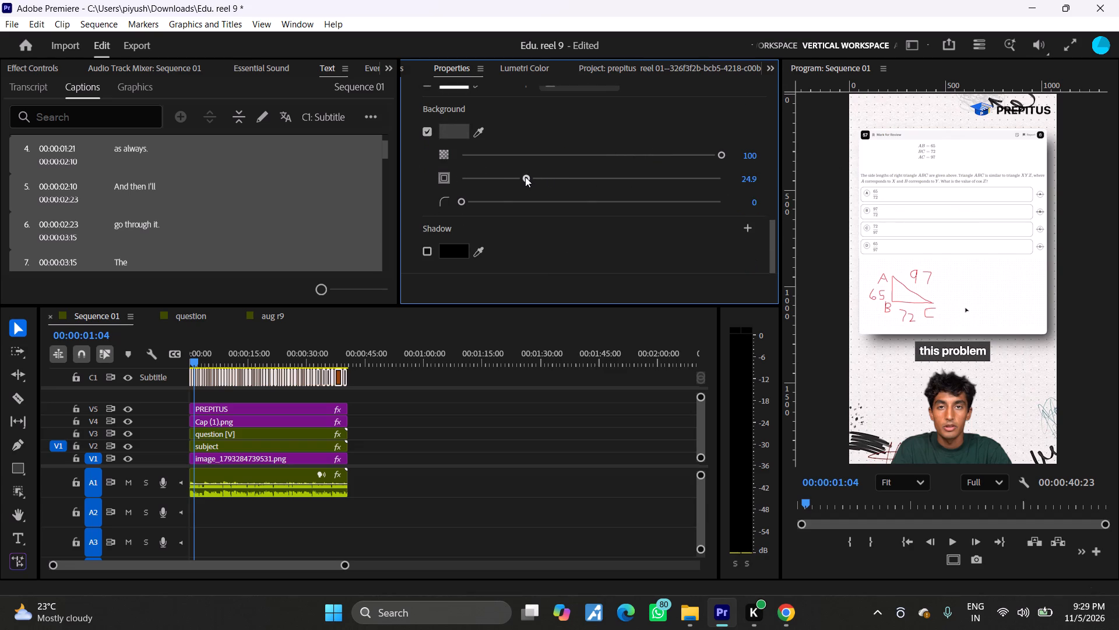
left_click_drag(525, 177, 526, 177)
left_click(526, 177)
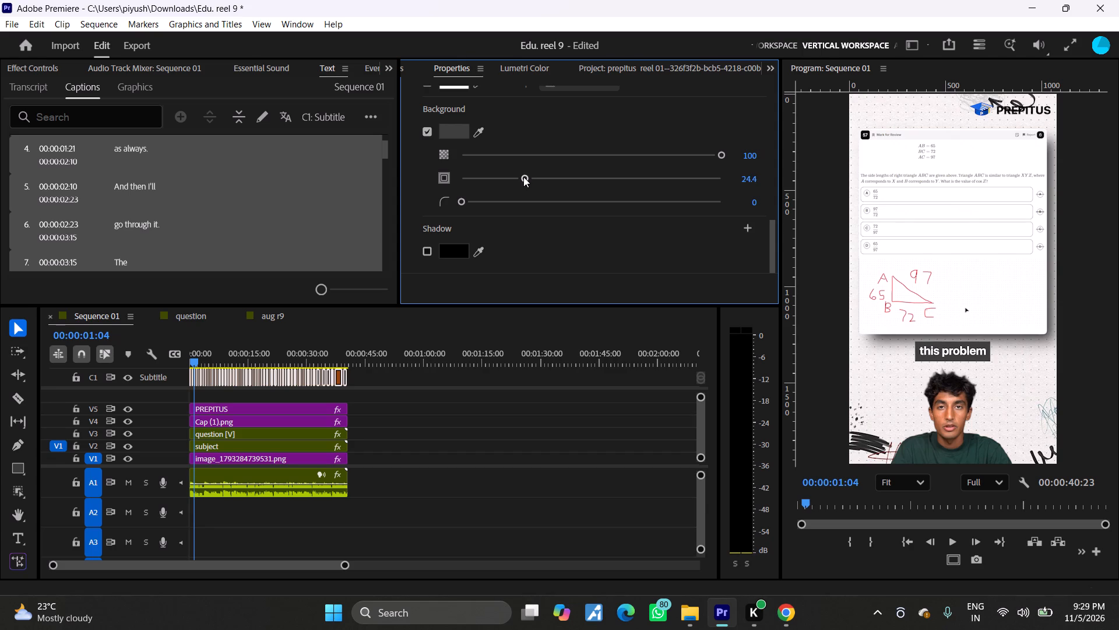
left_click(523, 177)
left_click(526, 177)
left_click(526, 177)
left_click(752, 183)
double_click(742, 173)
type("25")
left_click(428, 174)
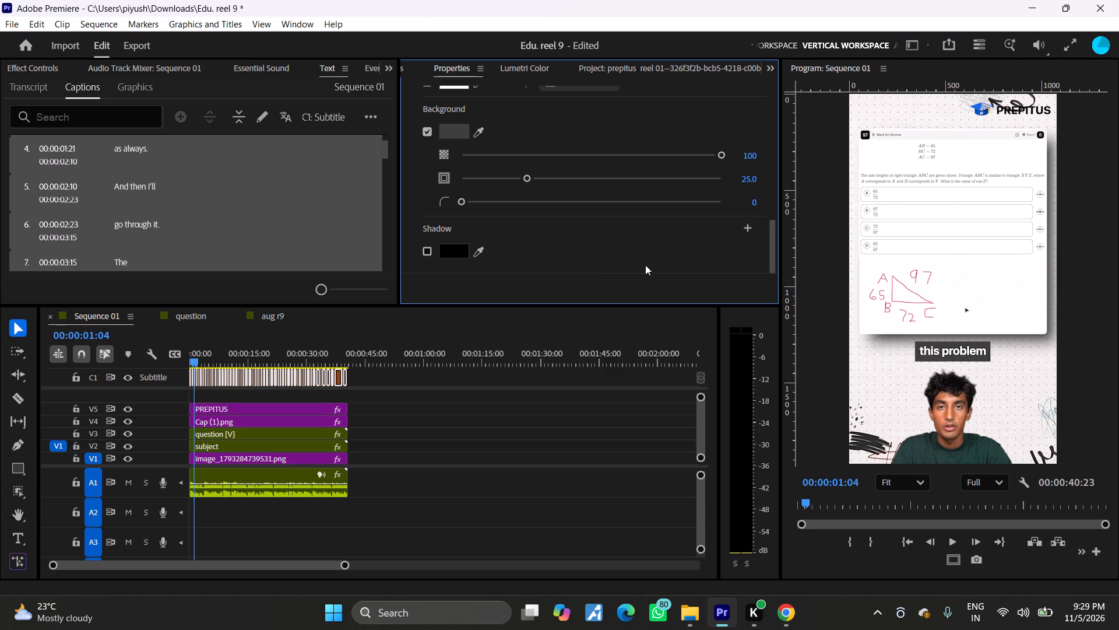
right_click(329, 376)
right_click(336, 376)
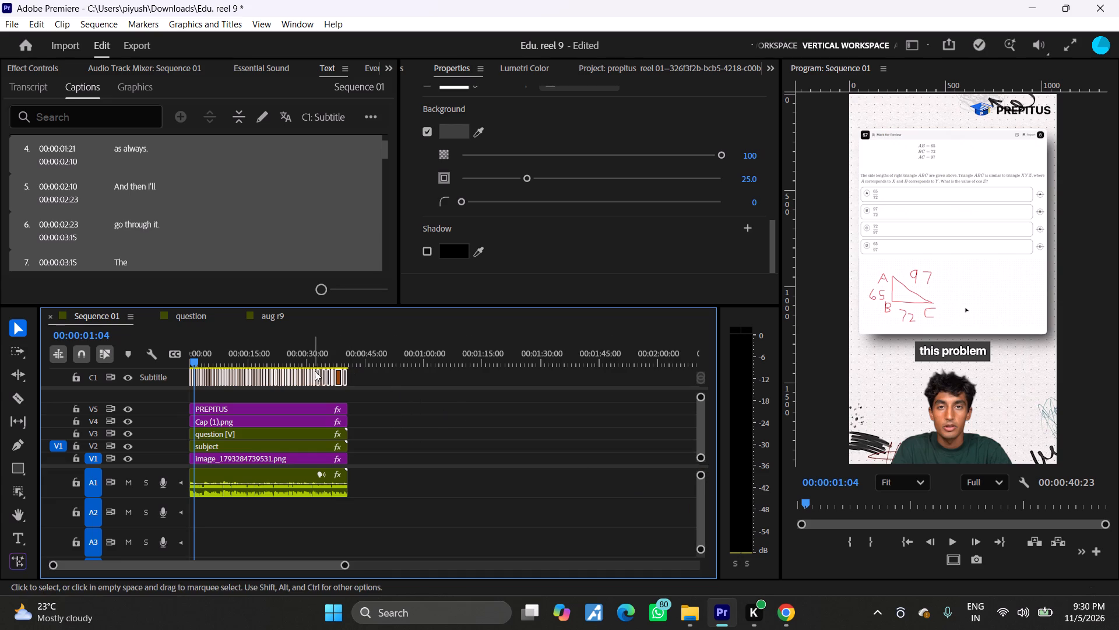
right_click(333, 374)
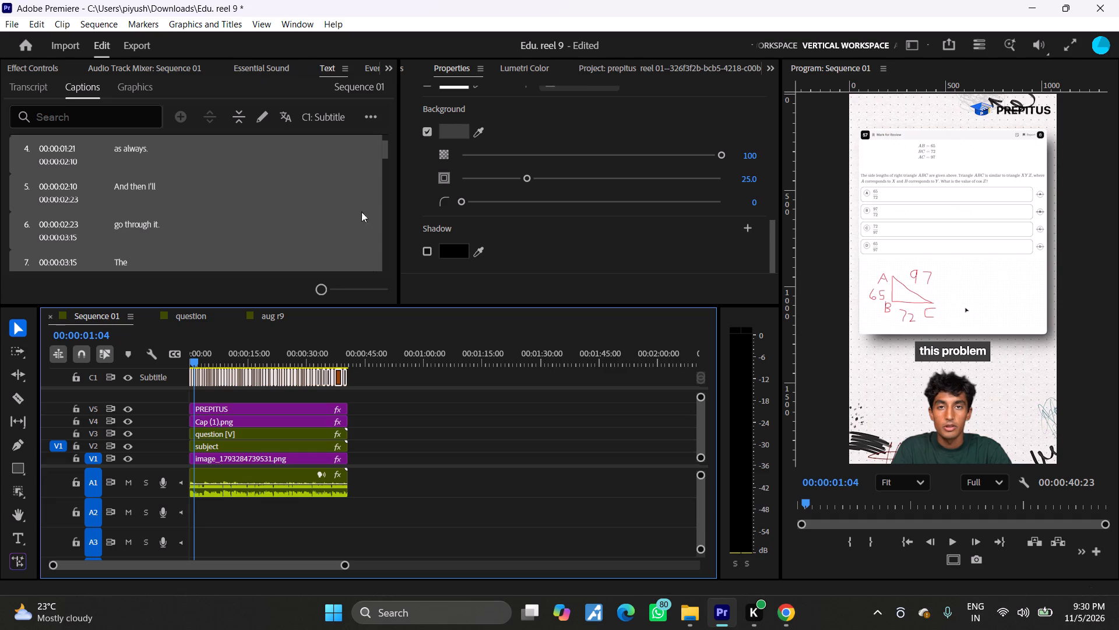
Shift all captions horizontally to an offset of -15 so that they sit over the presenter.
scroll(608, 233, "down", 5)
scroll(609, 235, "up", 11)
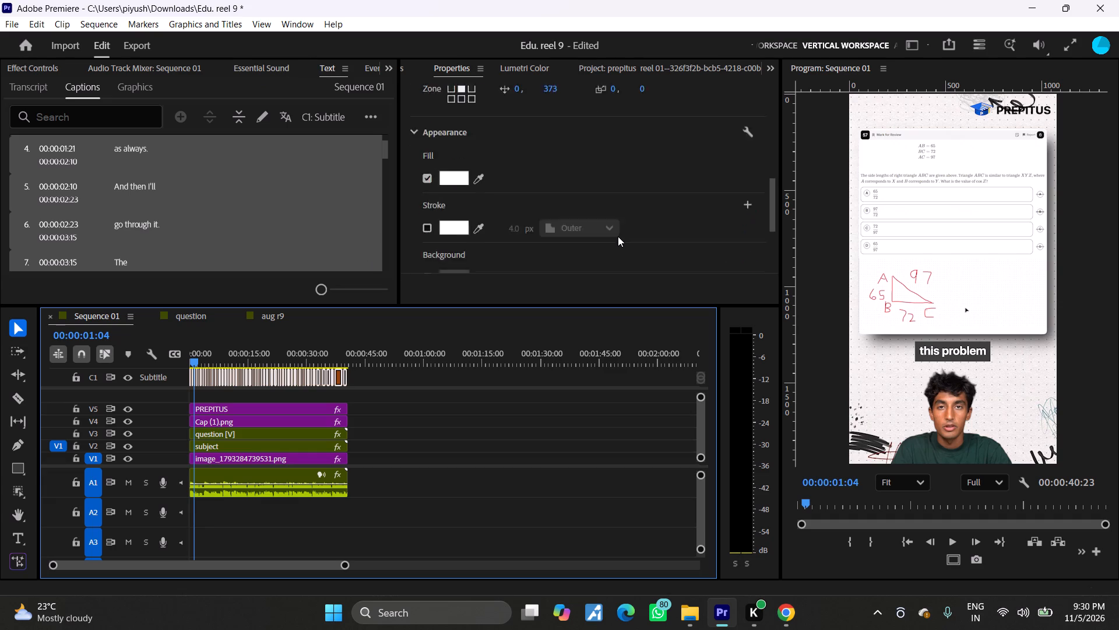
scroll(618, 236, "up", 6)
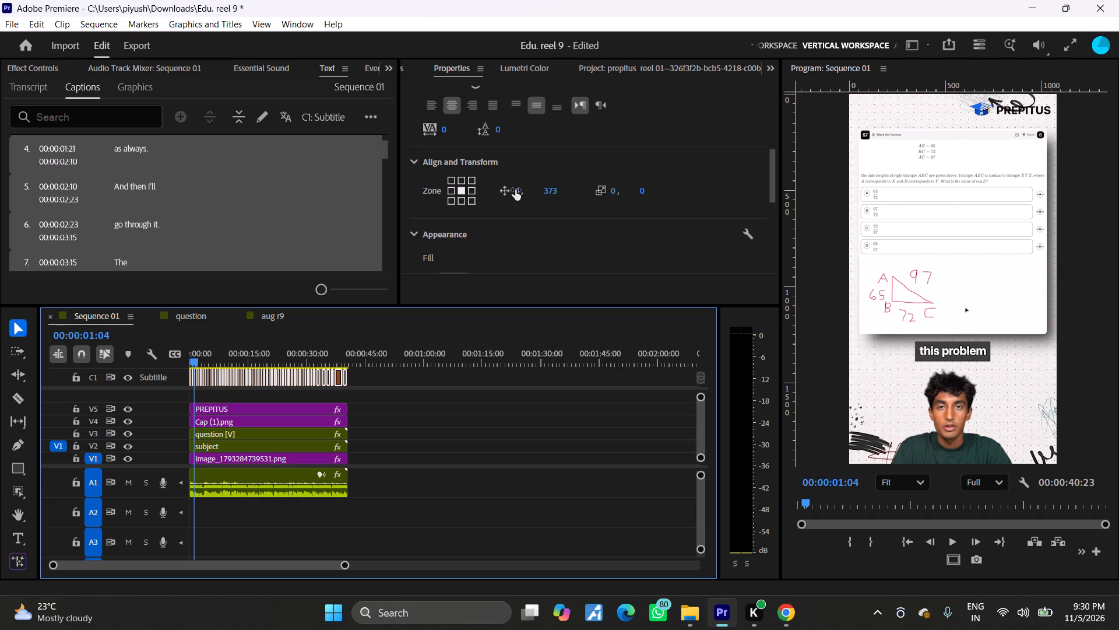
left_click_drag(515, 190, 502, 191)
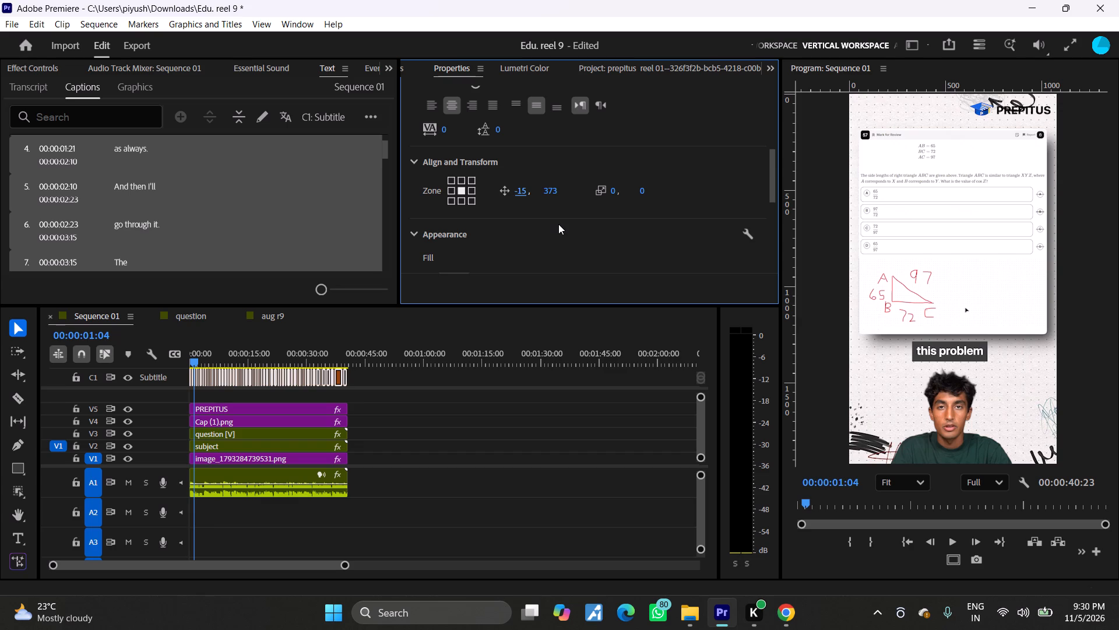
Scrub through the sequence and play briefly around 26 seconds to check the captions' text and placement.
left_click_drag(232, 348, 248, 348)
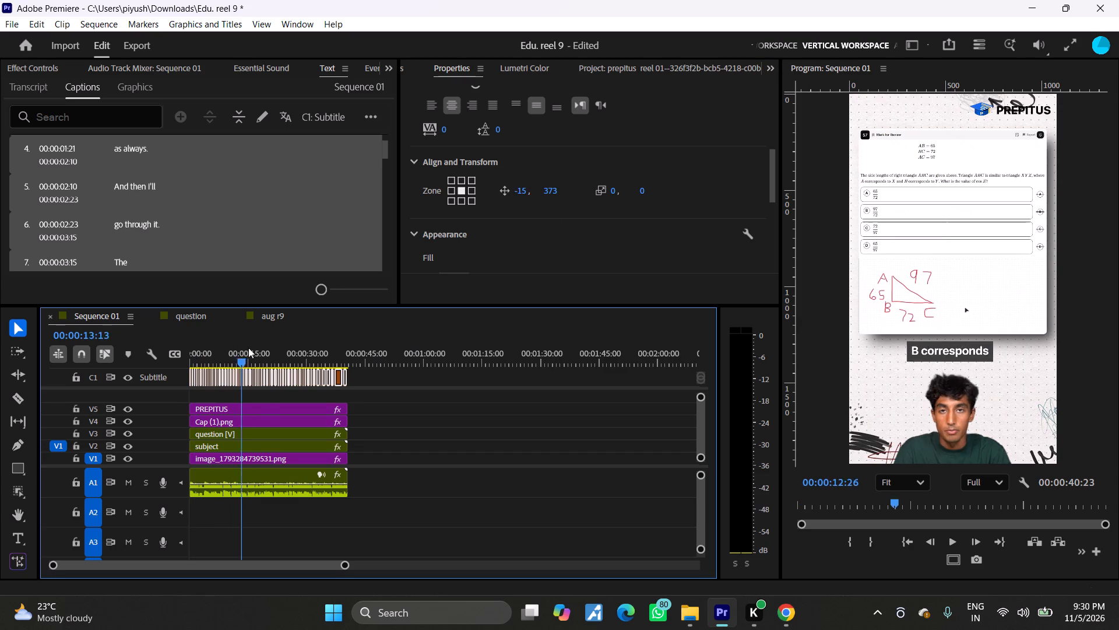
left_click_drag(248, 348, 293, 353)
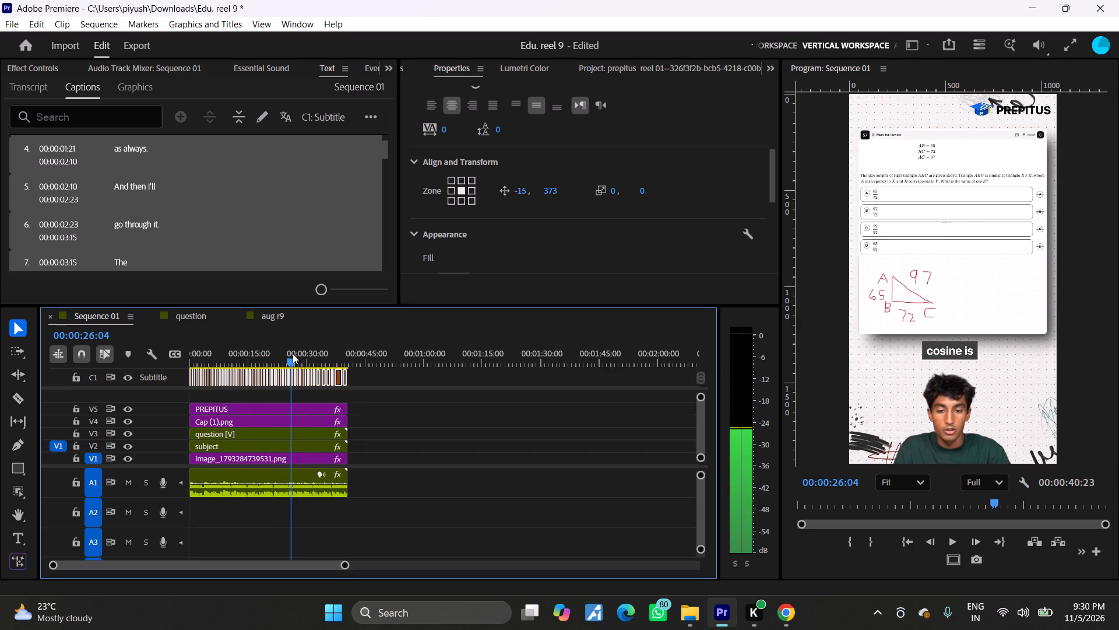
left_click_drag(293, 353, 288, 357)
key("space")
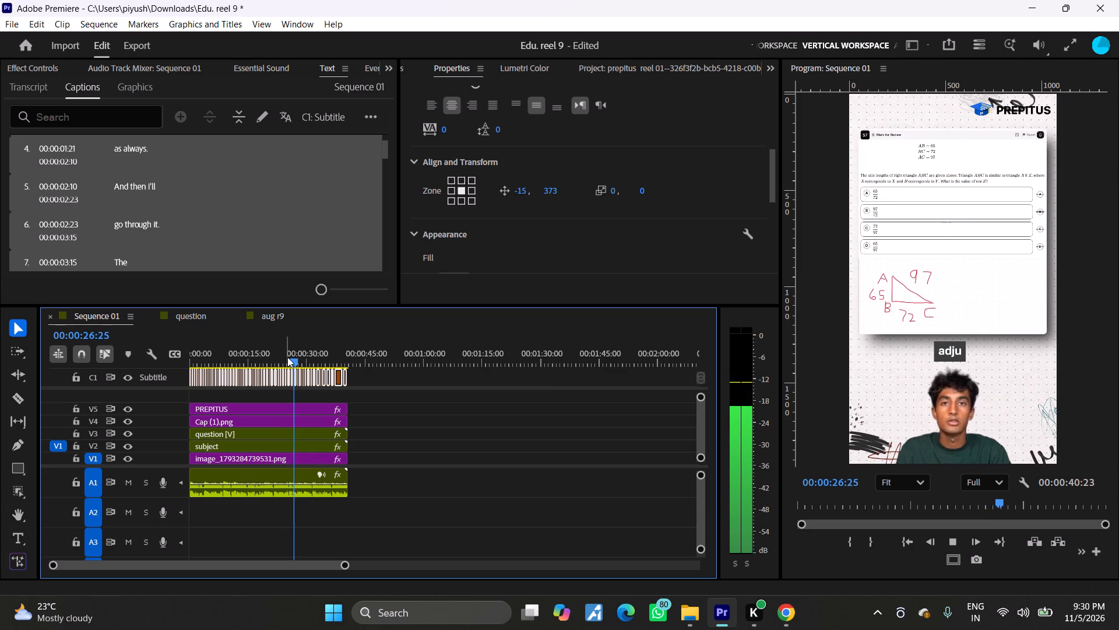
key("space")
Copy the word "adjacent" from the caption "and adjacent" at 00:00:28:28.
scroll(280, 210, "down", 6)
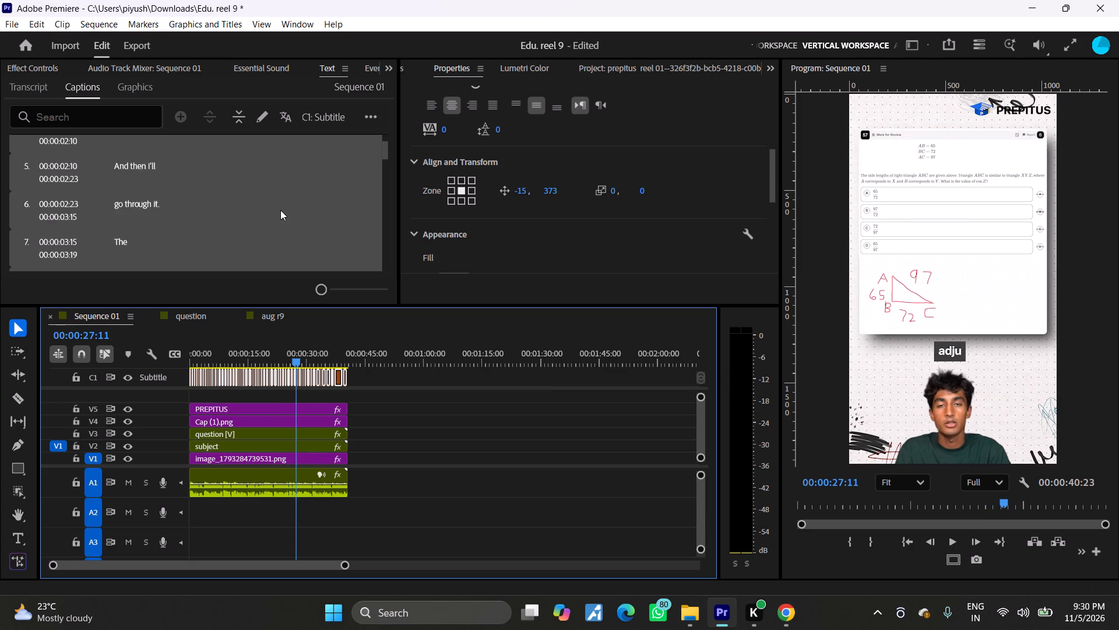
scroll(280, 210, "down", 10)
scroll(280, 210, "down", 16)
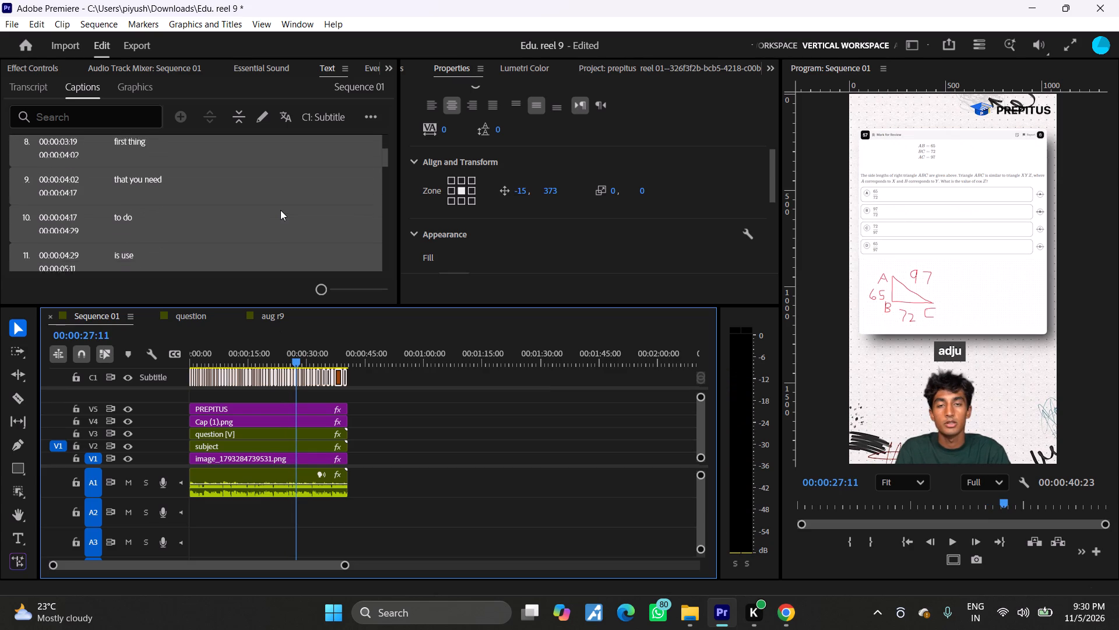
scroll(280, 210, "down", 14)
left_click_drag(385, 164, 385, 174)
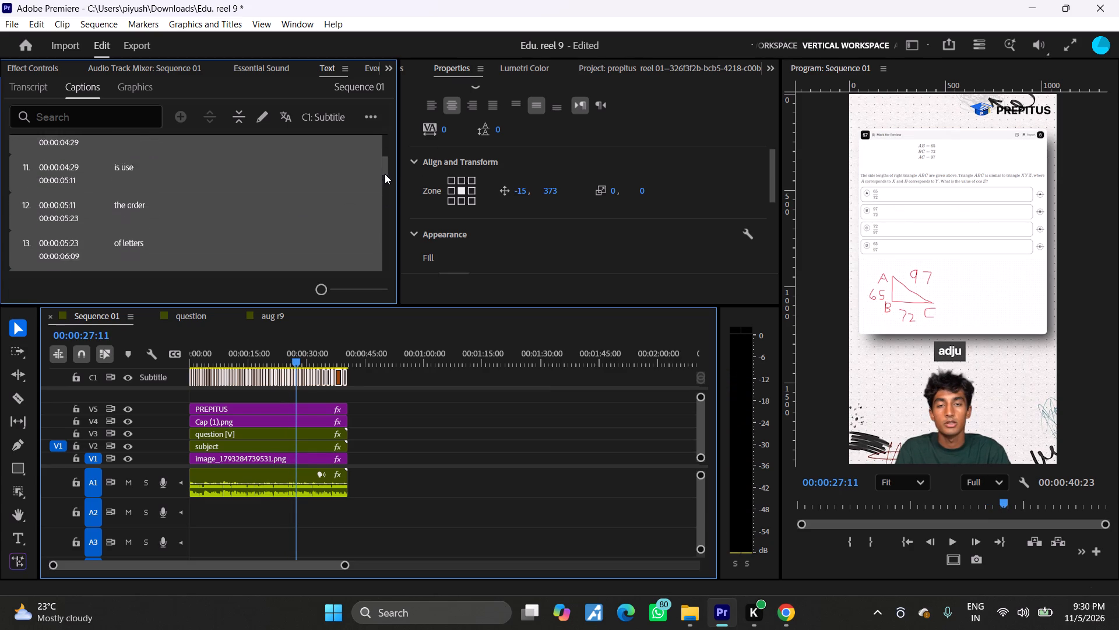
left_click_drag(385, 174, 383, 240)
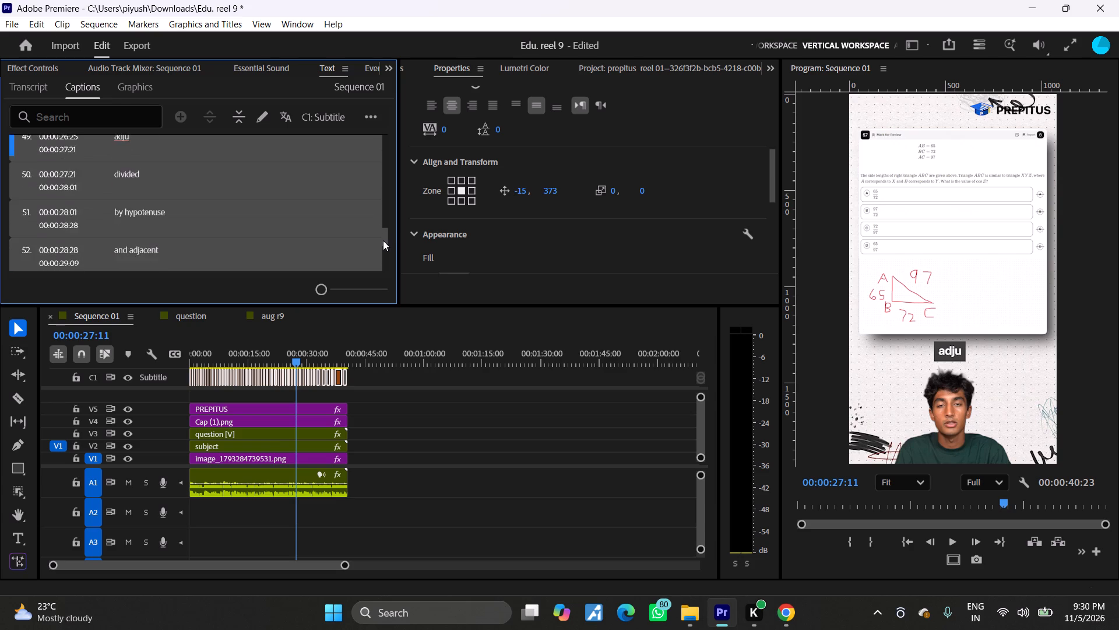
left_click_drag(383, 240, 382, 234)
double_click(116, 251)
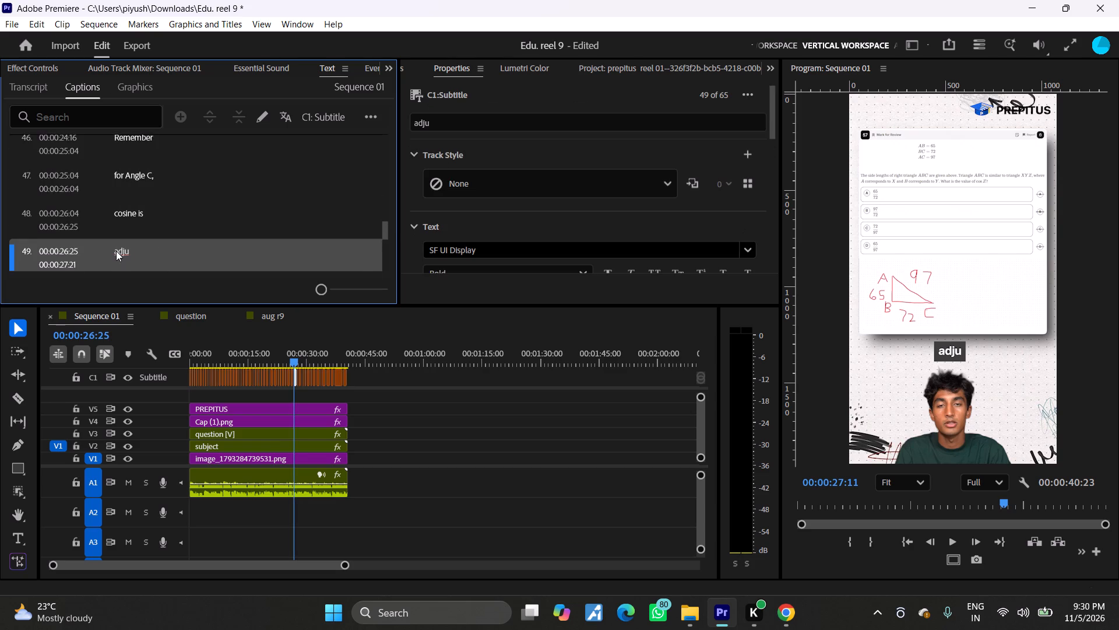
left_click(152, 245)
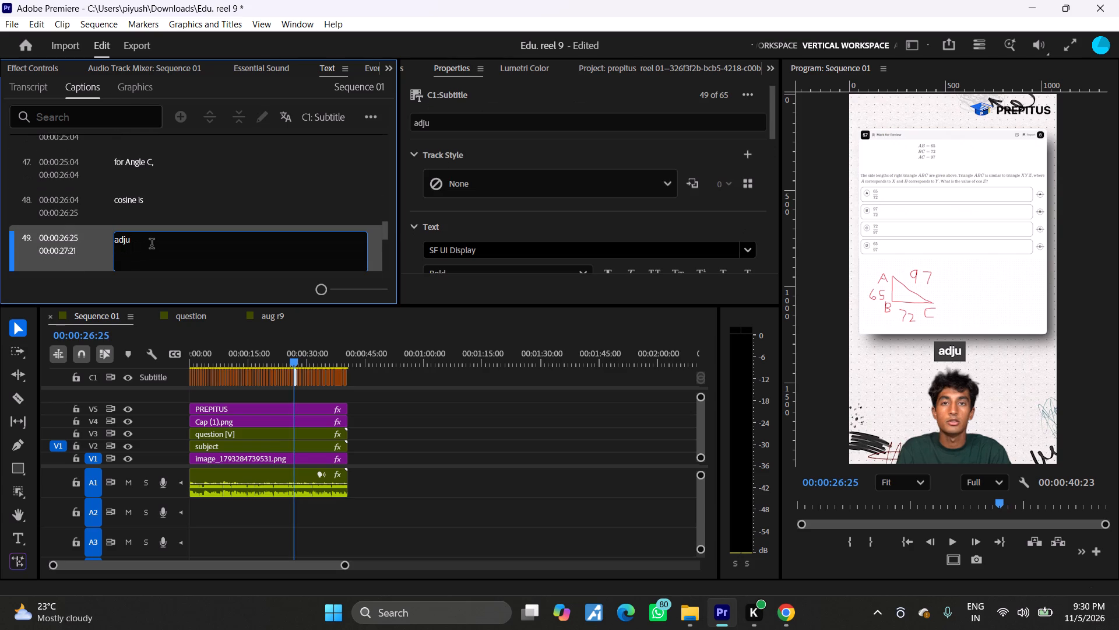
scroll(197, 195, "down", 20)
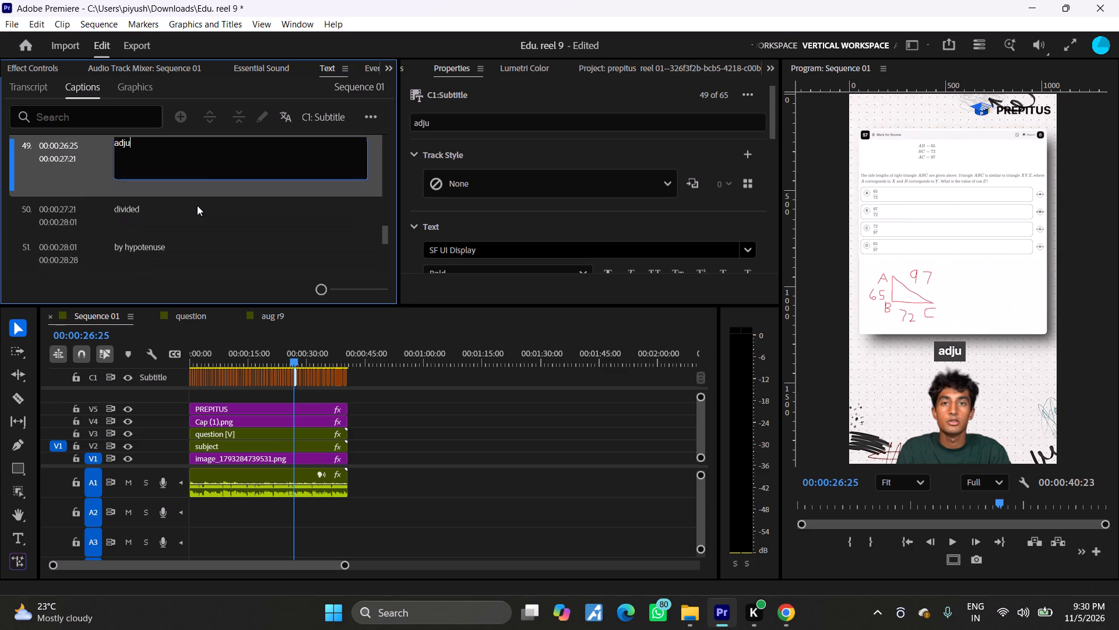
scroll(197, 205, "down", 15)
double_click(139, 198)
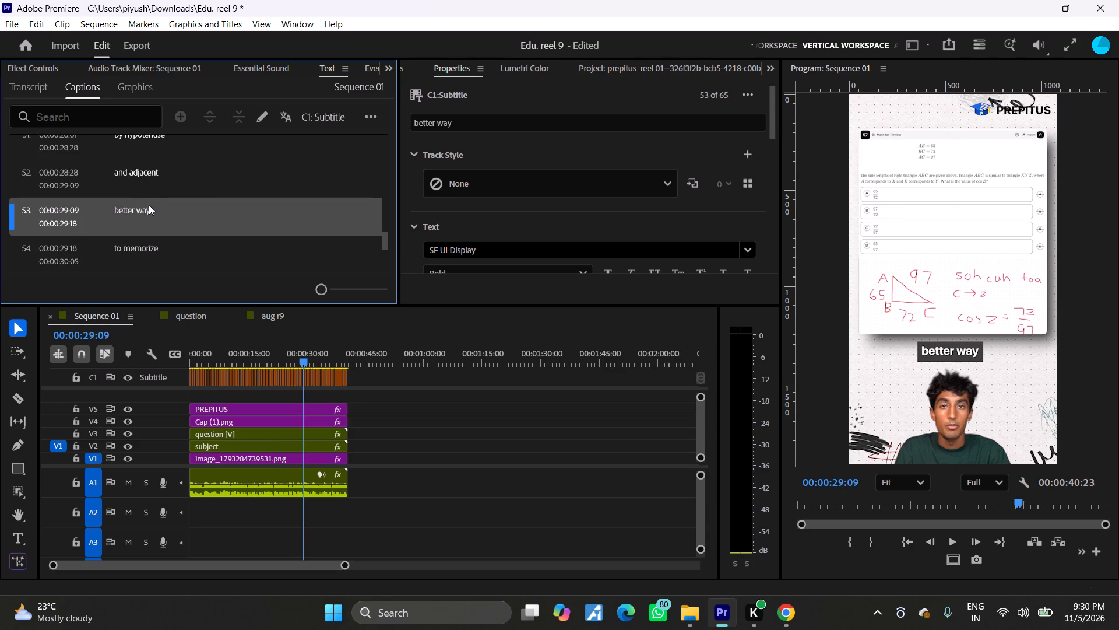
left_click(151, 173)
double_click(151, 173)
left_click_drag(169, 176, 159, 180)
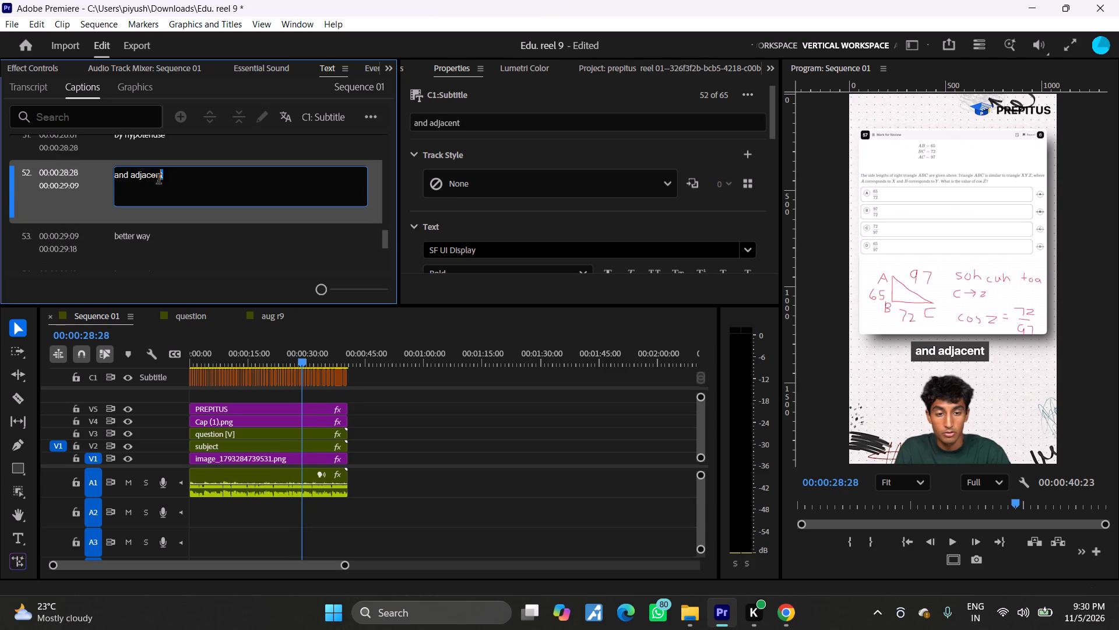
left_click_drag(159, 180, 135, 184)
left_click(175, 181)
left_click_drag(175, 178, 131, 182)
key("ctrl+c")
Replace the truncated caption "adju" at 00:00:26:25 with the copied word "adjacent".
left_click(99, 186)
scroll(98, 186, "up", 14)
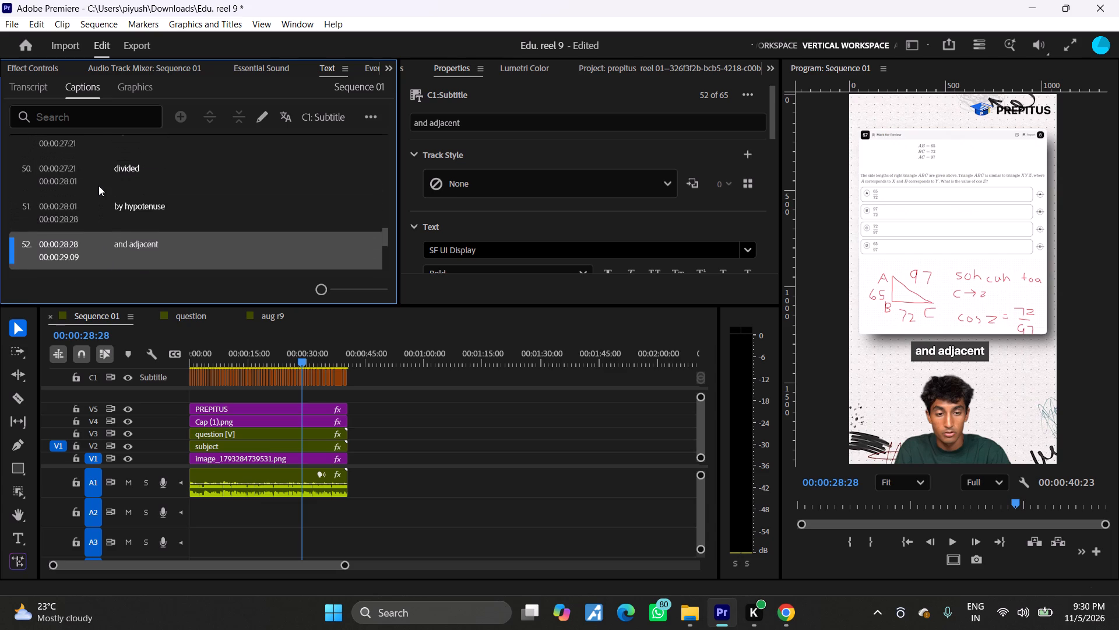
scroll(99, 184, "up", 8)
double_click(129, 169)
left_click_drag(134, 170, 120, 175)
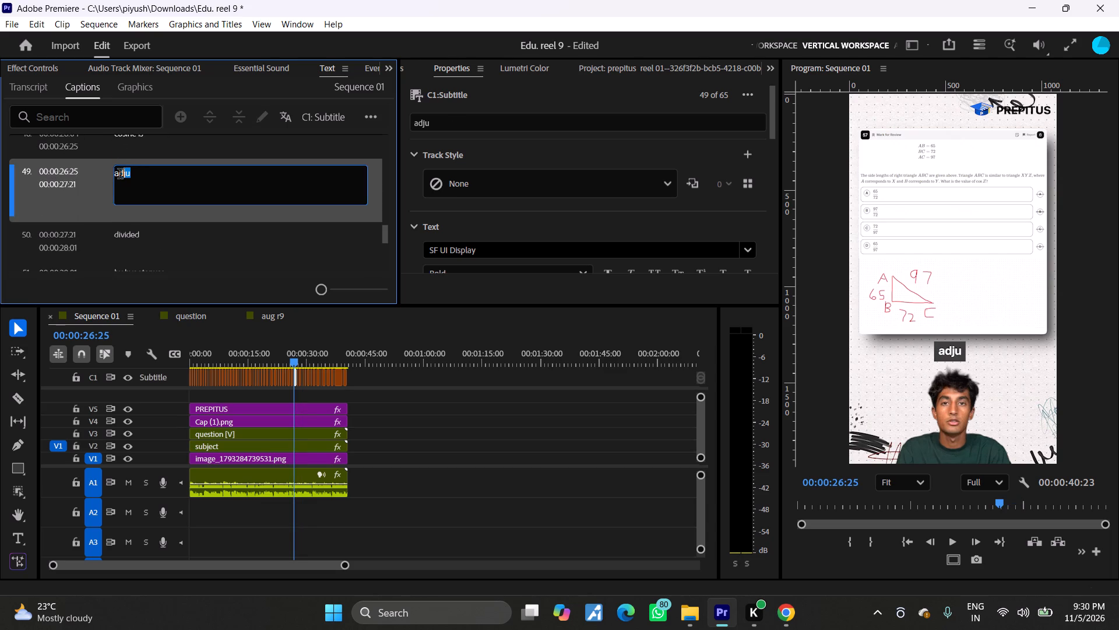
left_click_drag(120, 175, 108, 176)
key("ctrl+v")
left_click(104, 176)
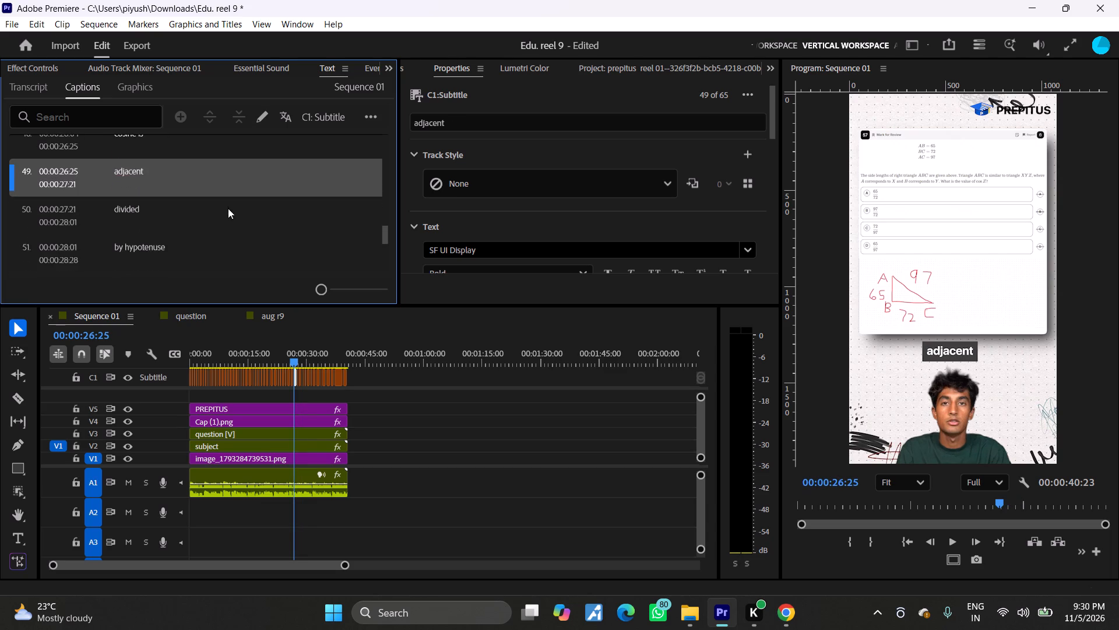
Play the sequence from about 18 seconds to its end to proofread the remaining captions.
scroll(228, 208, "up", 20)
scroll(228, 208, "up", 18)
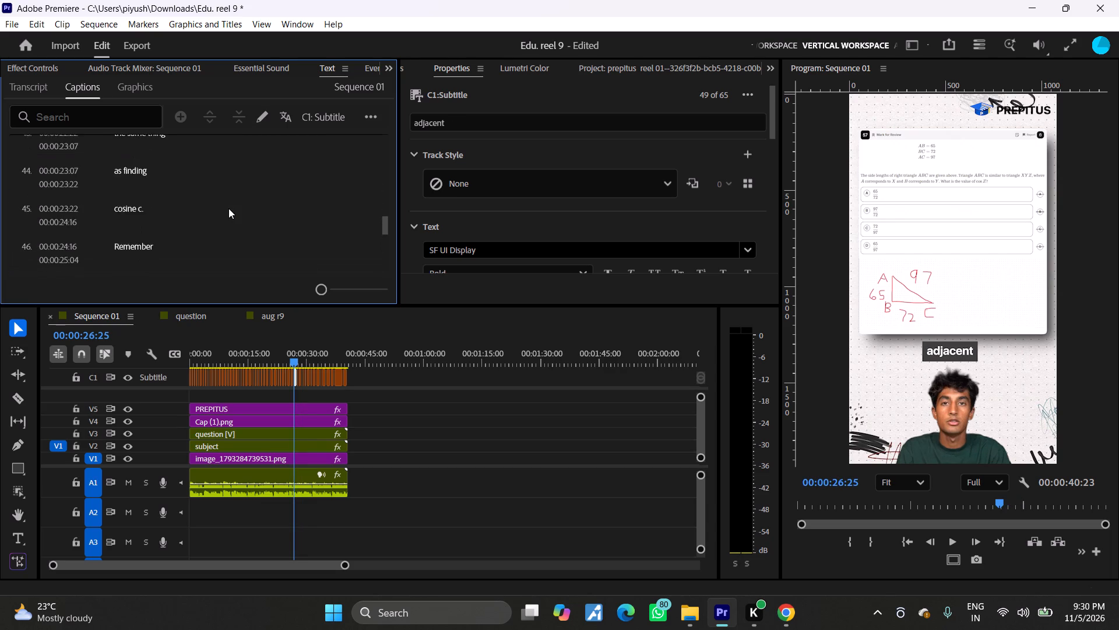
scroll(228, 208, "up", 20)
scroll(228, 208, "up", 10)
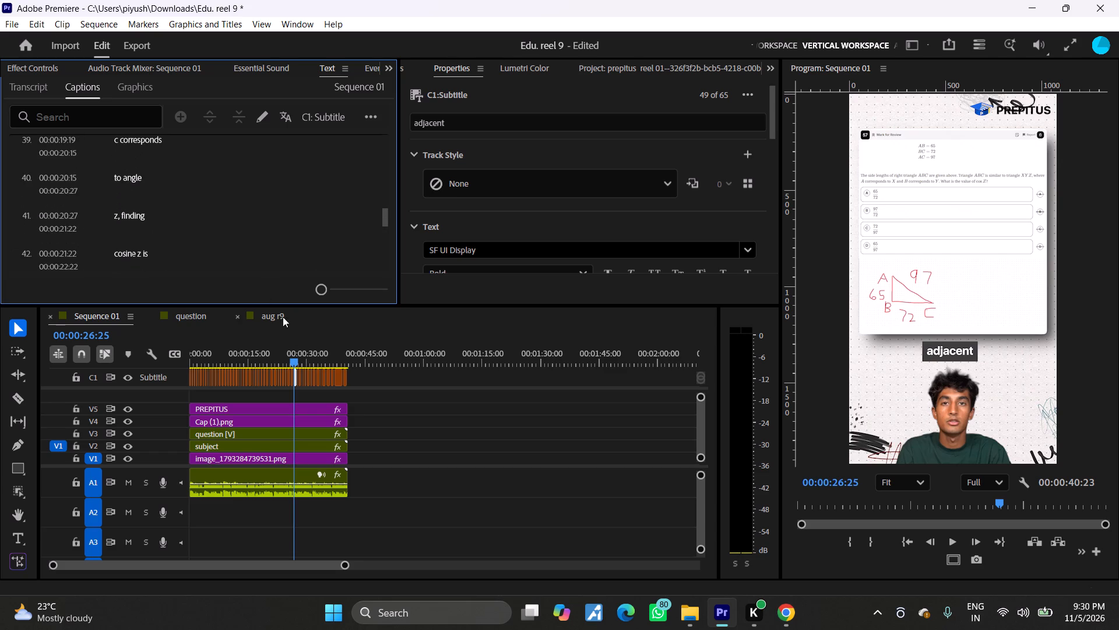
left_click_drag(290, 350, 262, 351)
key("space")
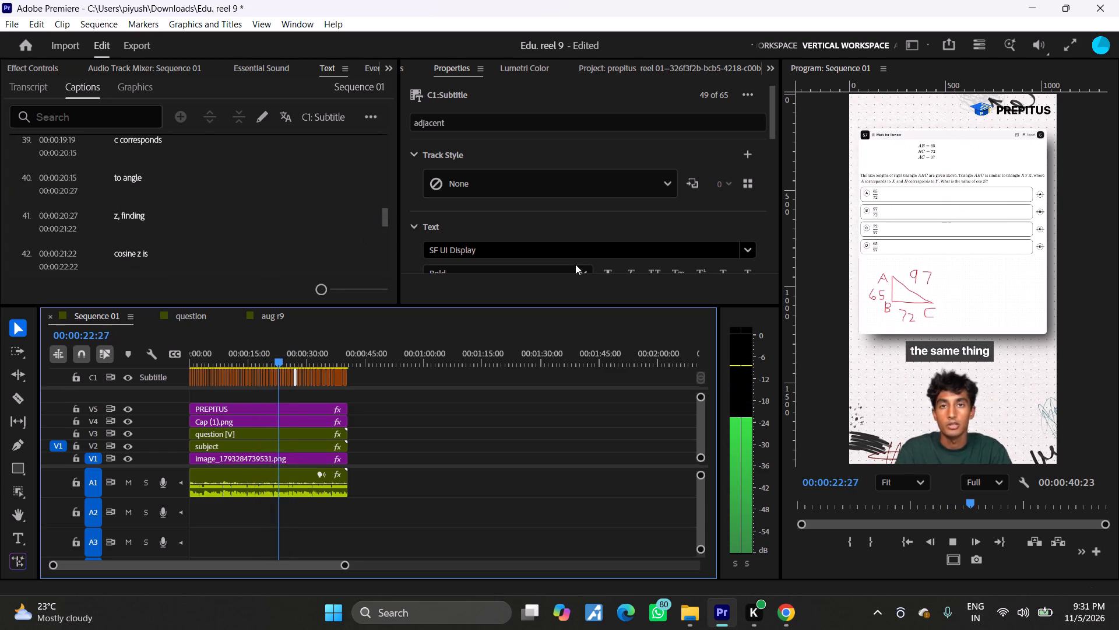
left_click(951, 379)
left_click(956, 542)
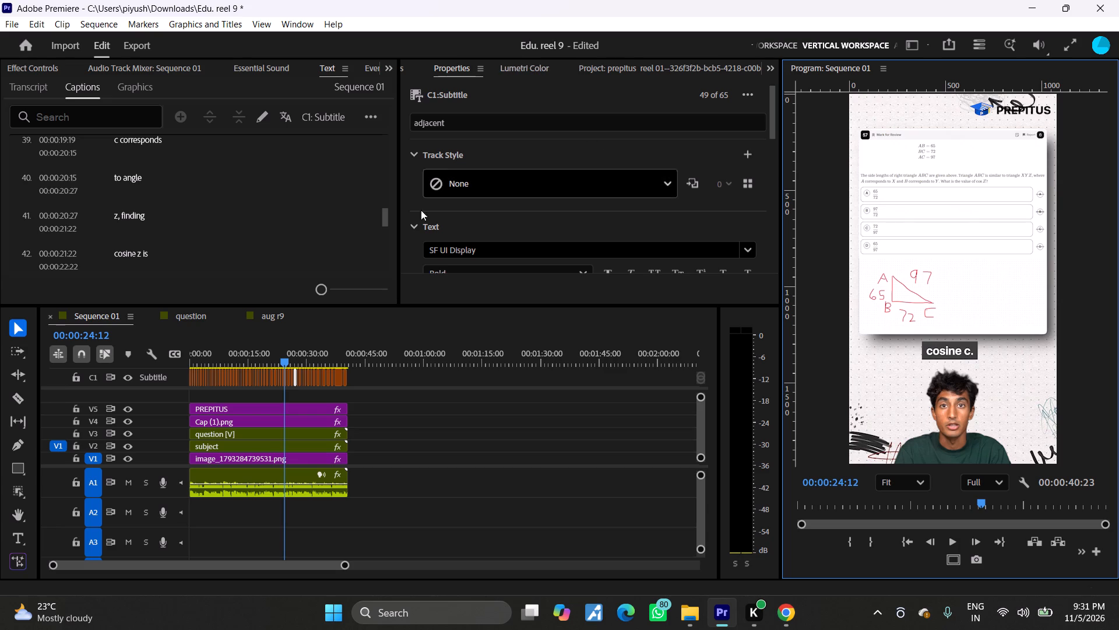
left_click(282, 360)
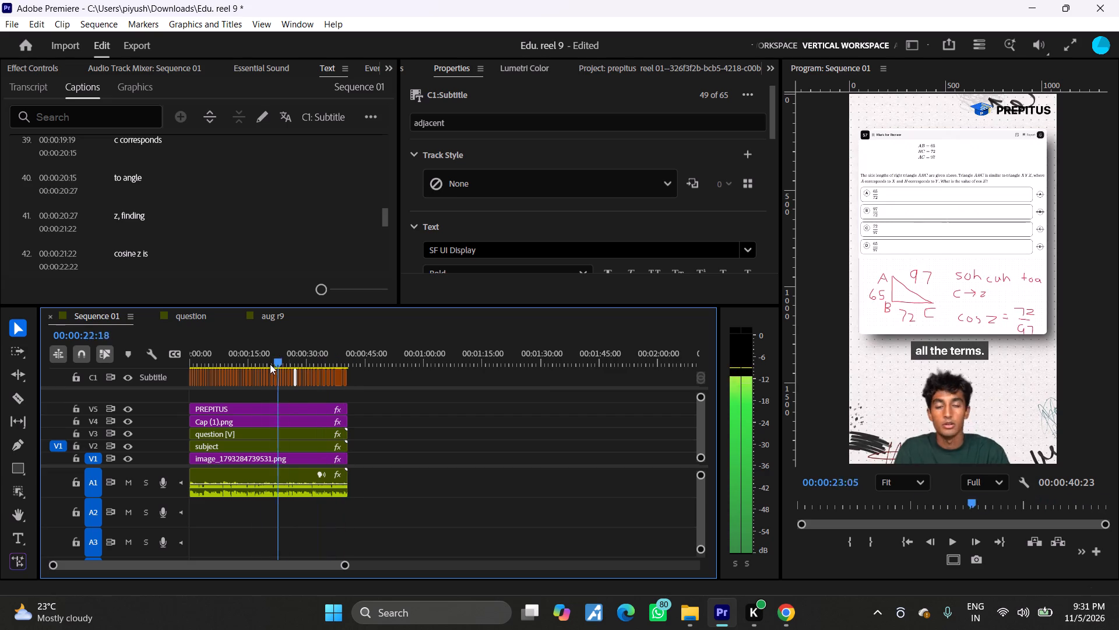
key("space")
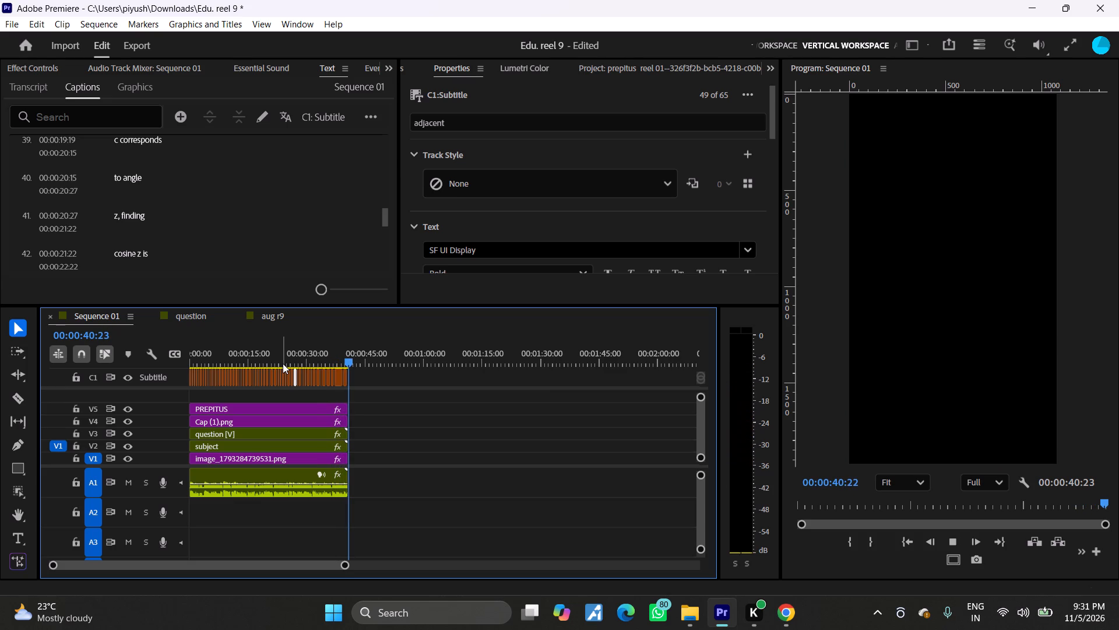
Upgrade all captions on the Subtitle track to graphics.
left_click_drag(389, 378, 135, 380)
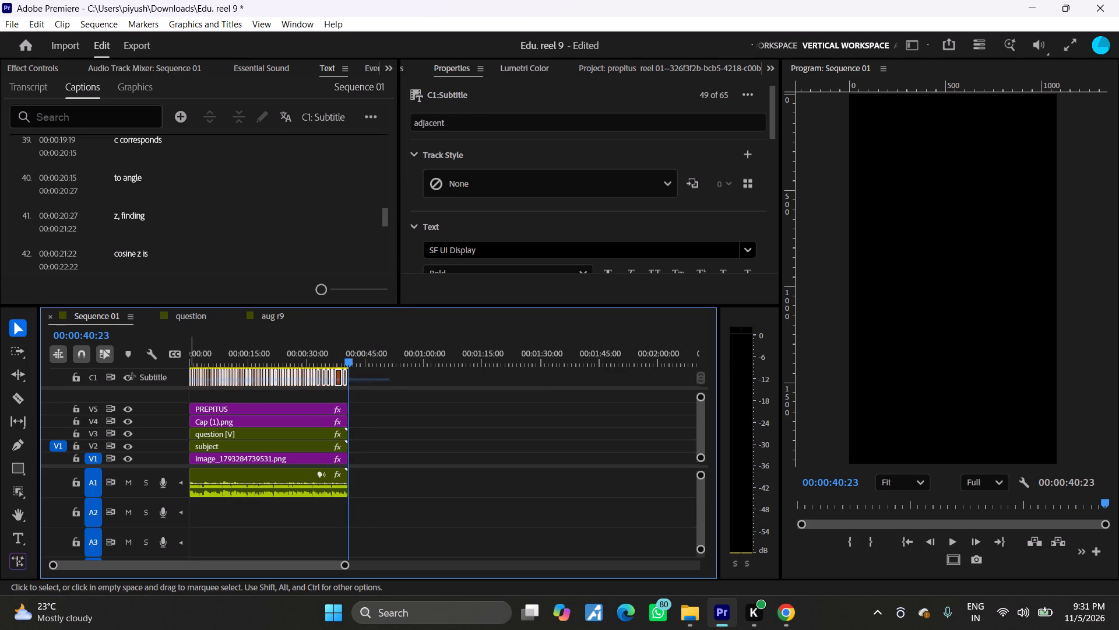
left_click(384, 65)
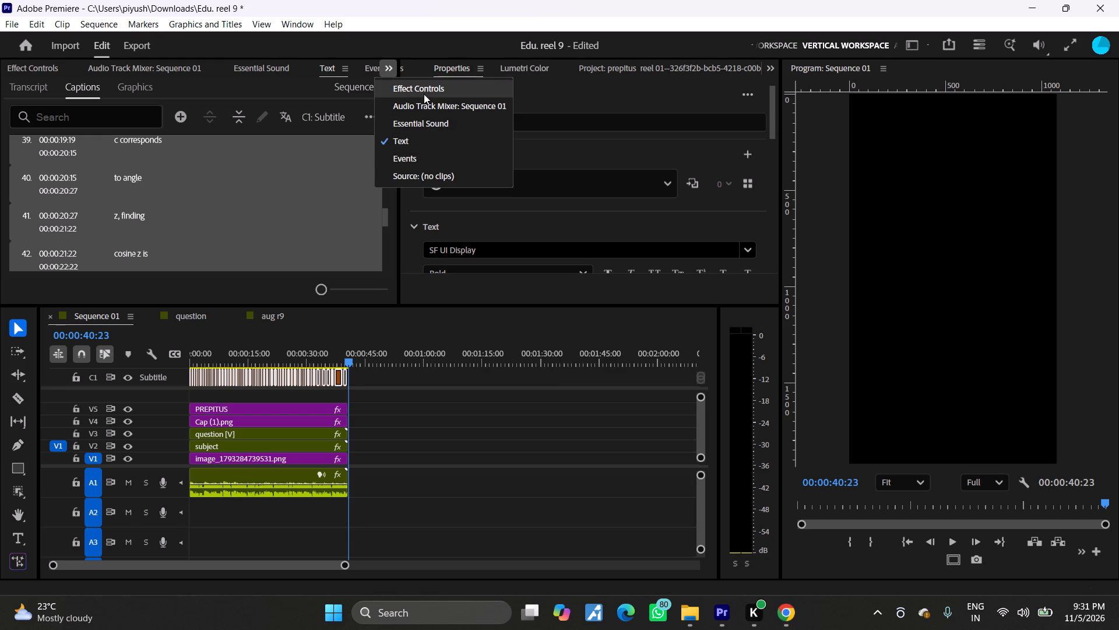
left_click(209, 24)
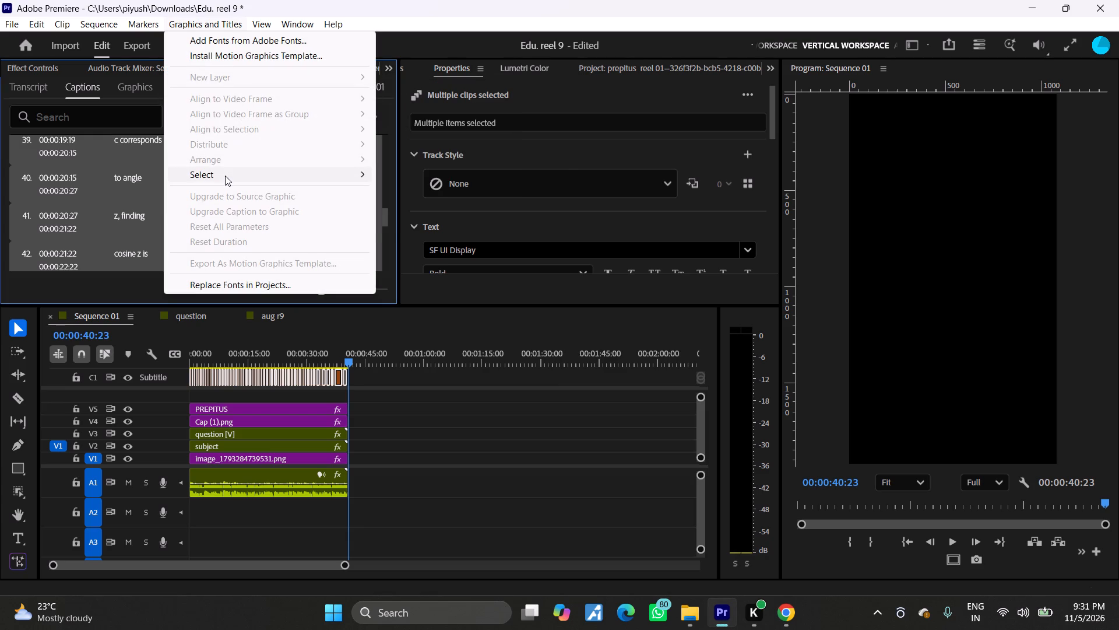
left_click(389, 392)
left_click_drag(385, 370, 349, 376)
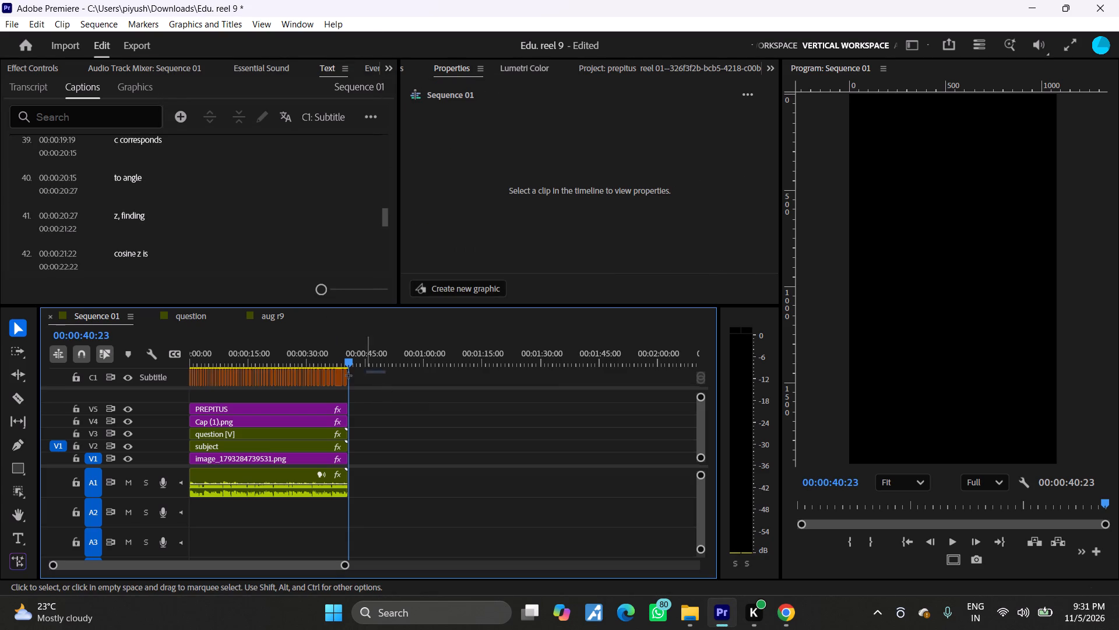
left_click_drag(349, 376, 178, 377)
left_click(216, 23)
left_click(275, 214)
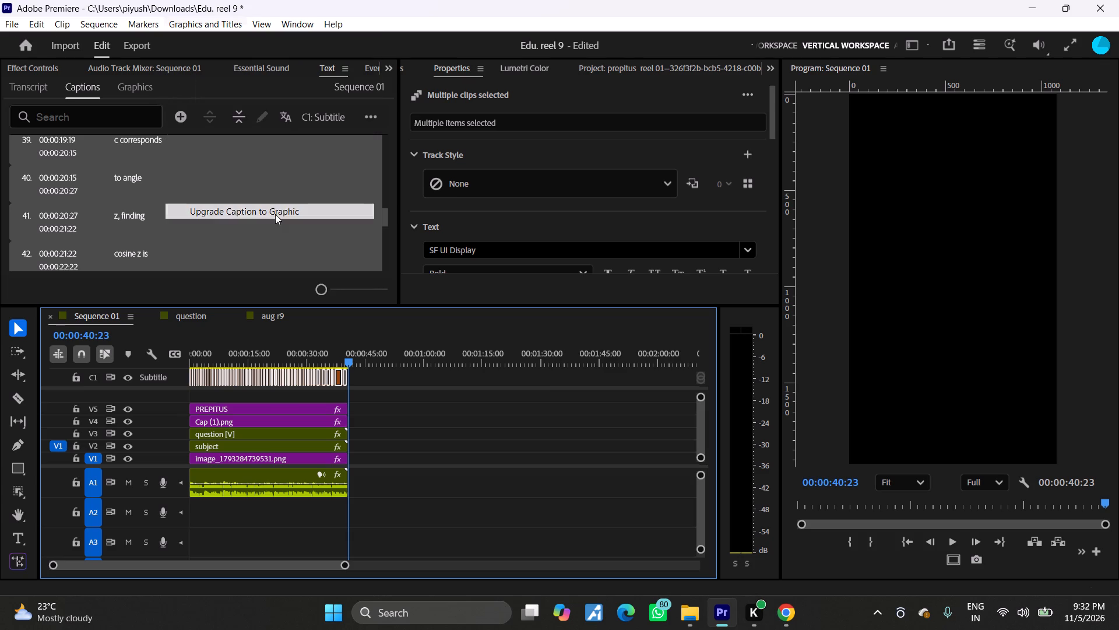
Apply the "Drop Shadow Prepitus blue text" preset to all caption graphics and check it at the start of the sequence.
left_click_drag(383, 390, 184, 398)
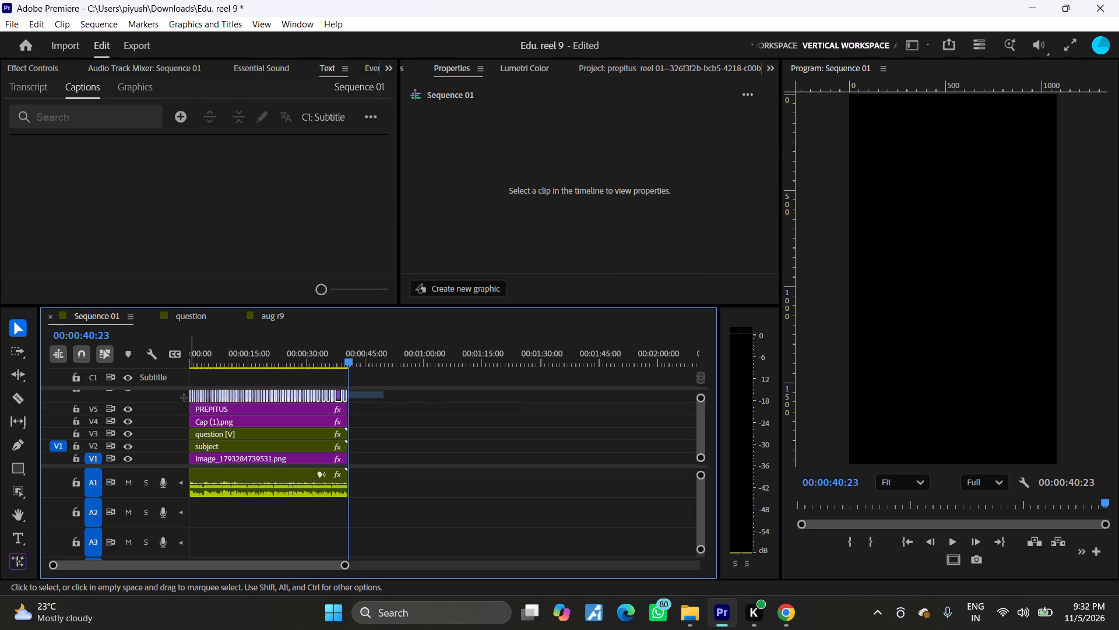
left_click_drag(184, 398, 170, 398)
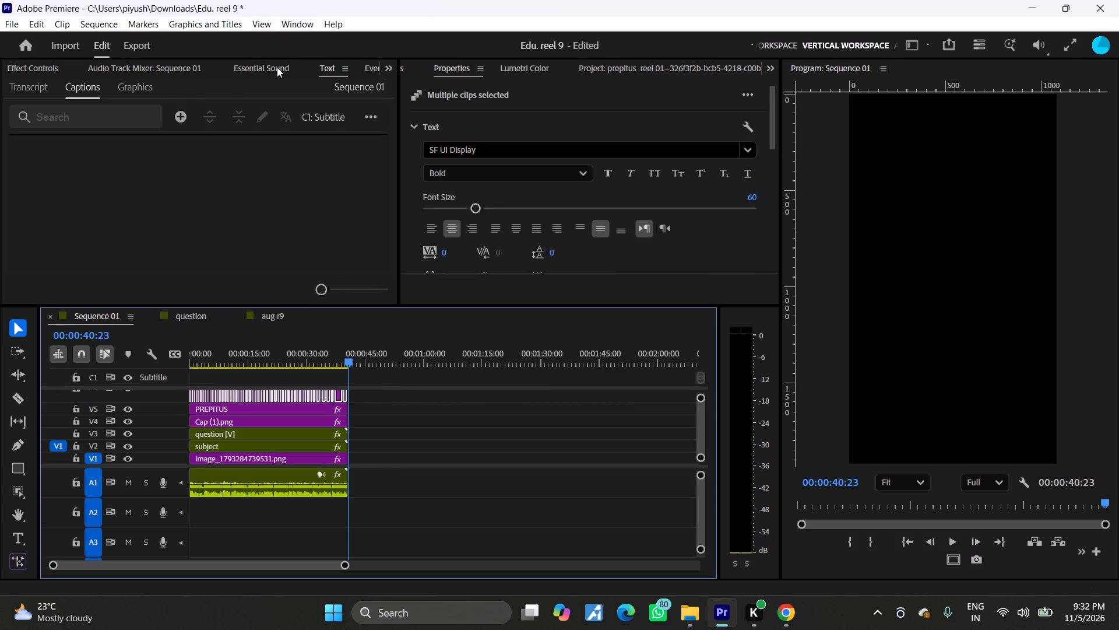
left_click(413, 68)
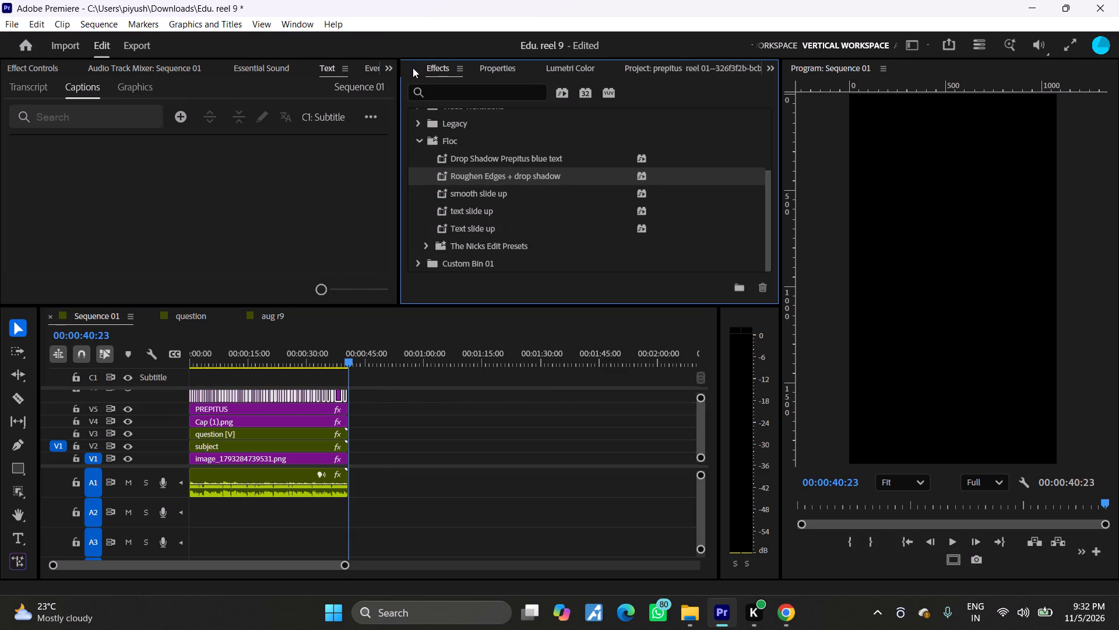
left_click(525, 157)
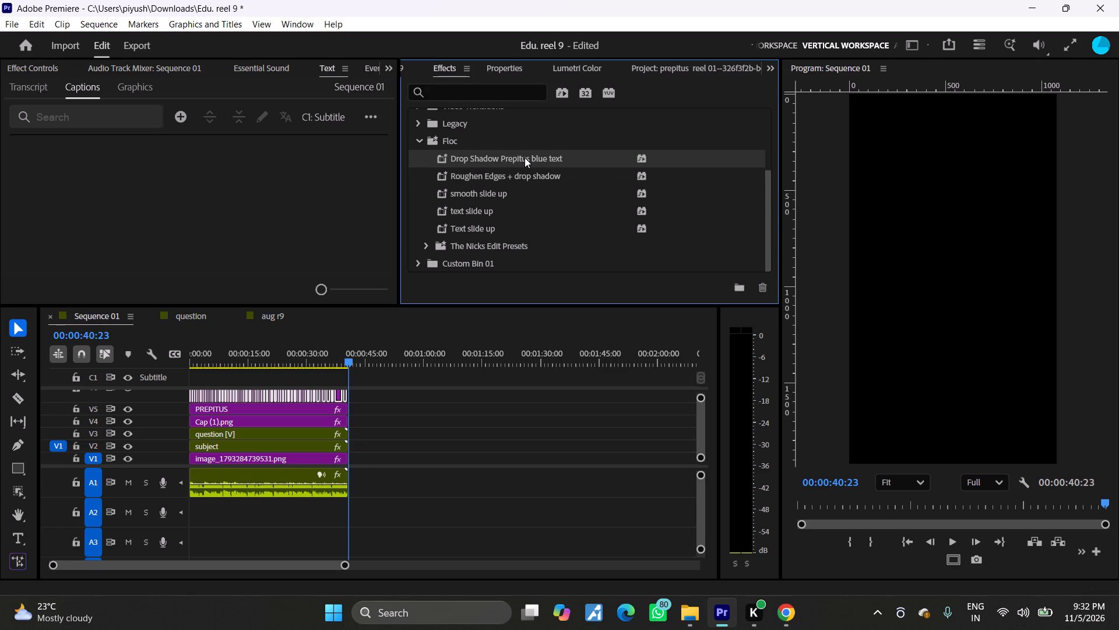
left_click_drag(525, 156, 322, 393)
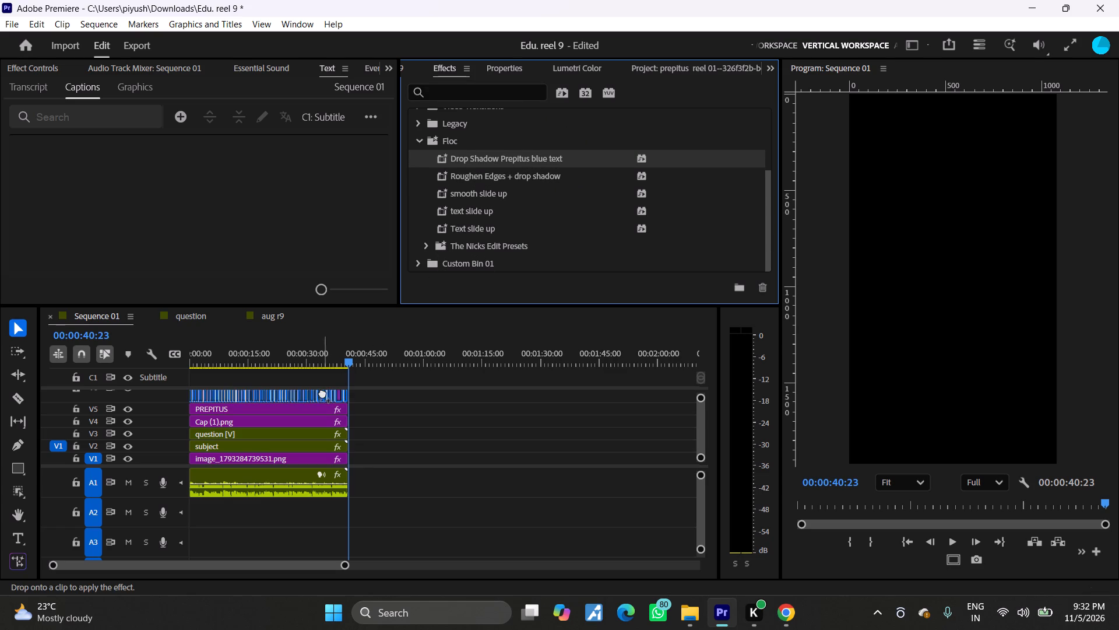
left_click_drag(322, 393, 322, 393)
left_click_drag(350, 348, 146, 412)
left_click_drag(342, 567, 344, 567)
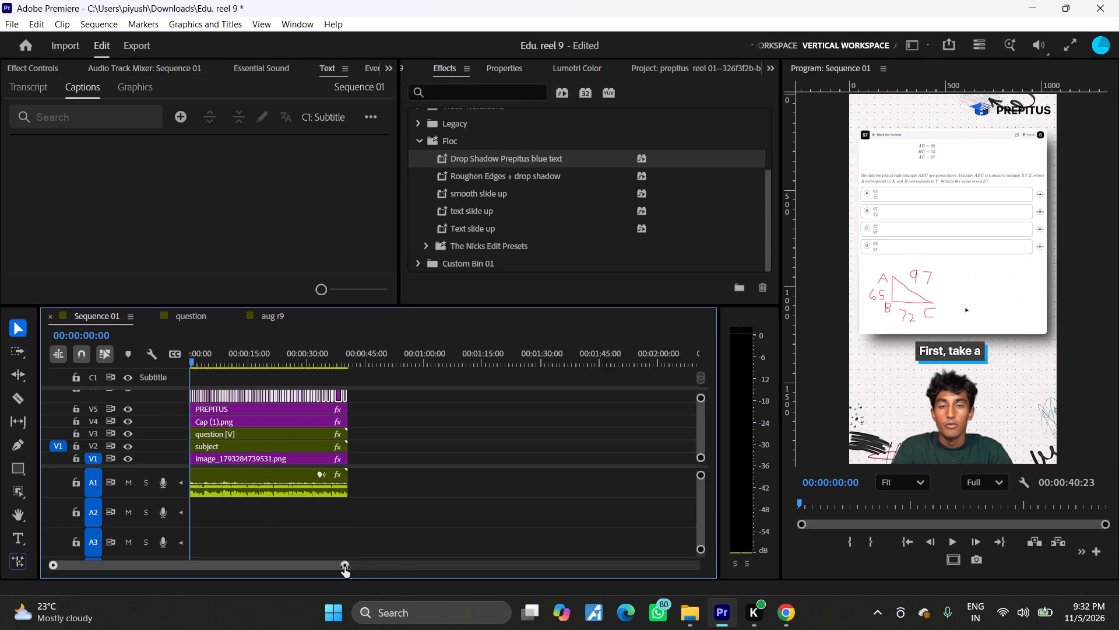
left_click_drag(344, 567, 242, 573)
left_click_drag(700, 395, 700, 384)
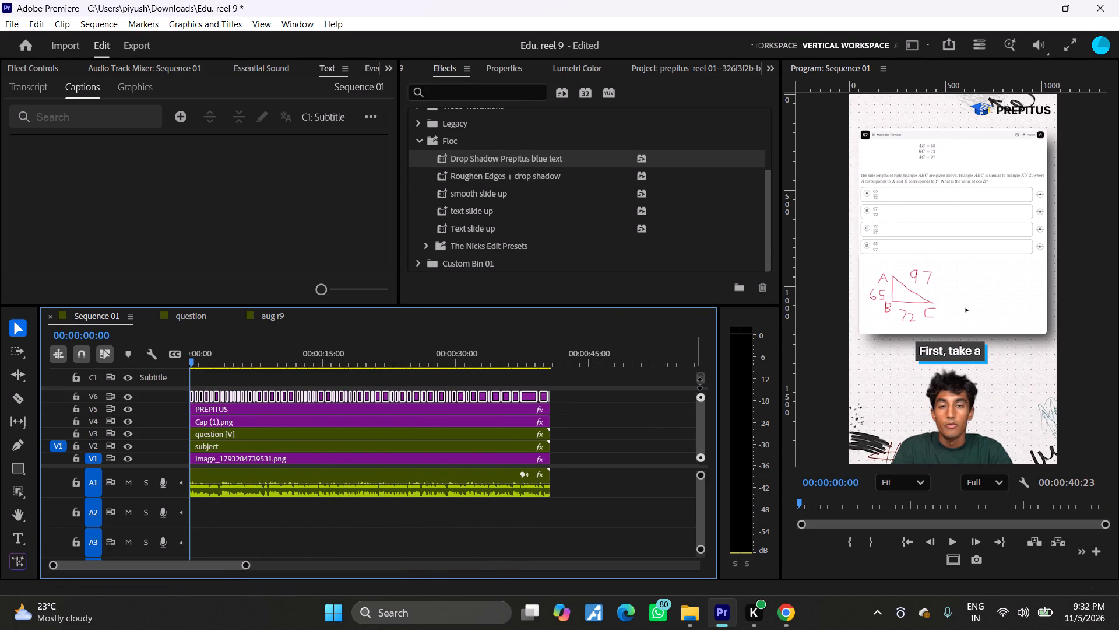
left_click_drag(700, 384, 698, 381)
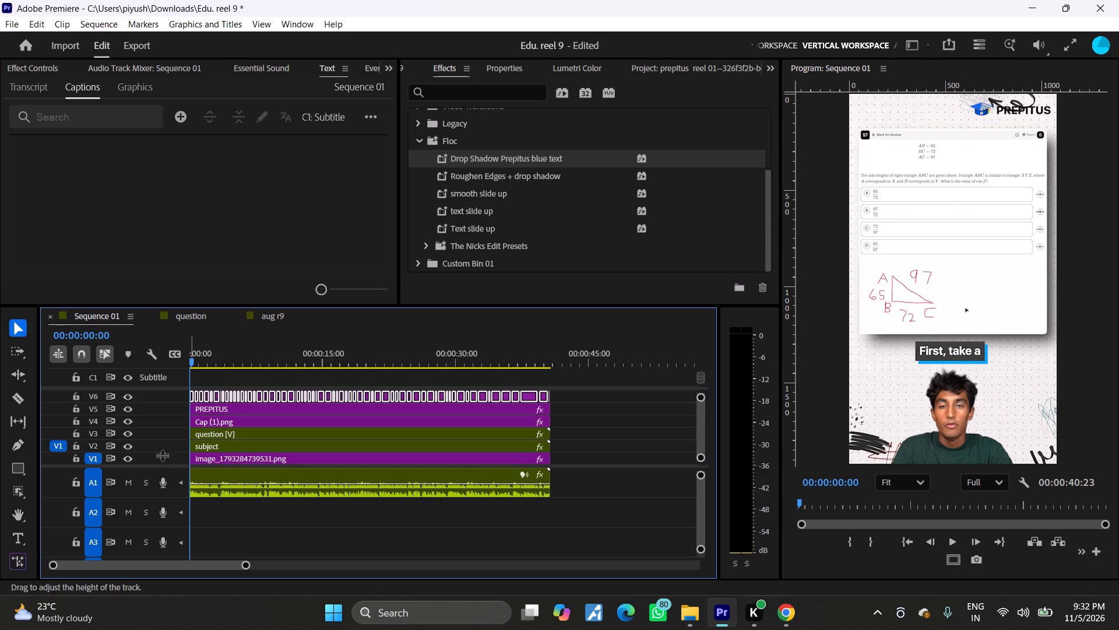
Move the PREPITUS text and Cap (1).png together horizontally to the frame's upper-left corner, putting the cap at about X 105.
left_click_drag(169, 466, 168, 508)
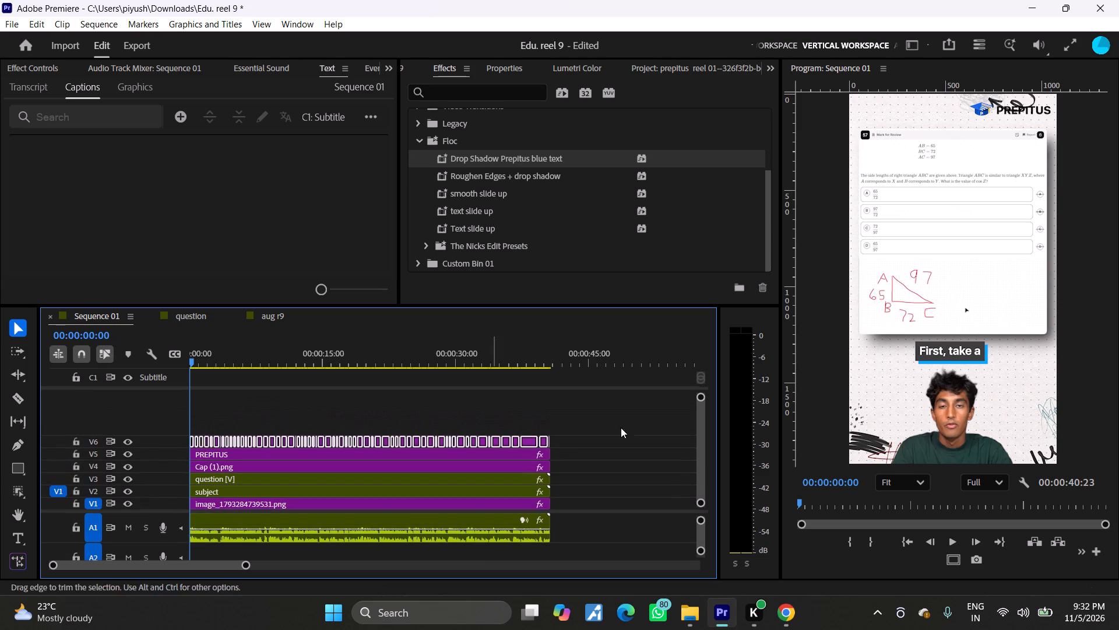
left_click(702, 399)
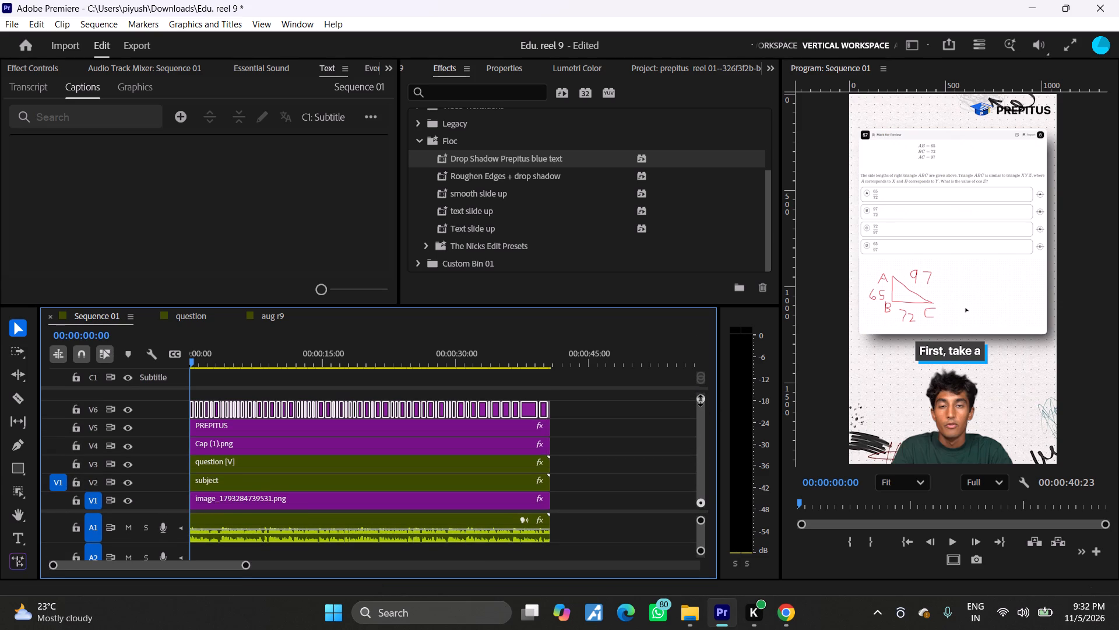
left_click(587, 435)
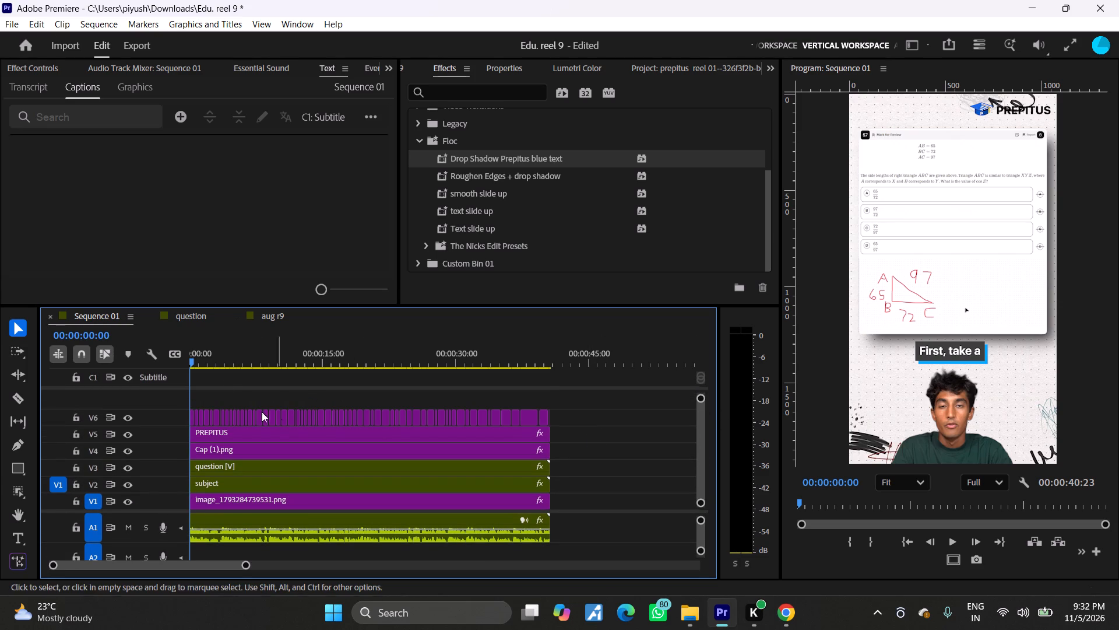
left_click_drag(196, 361, 176, 365)
left_click_drag(572, 433, 494, 452)
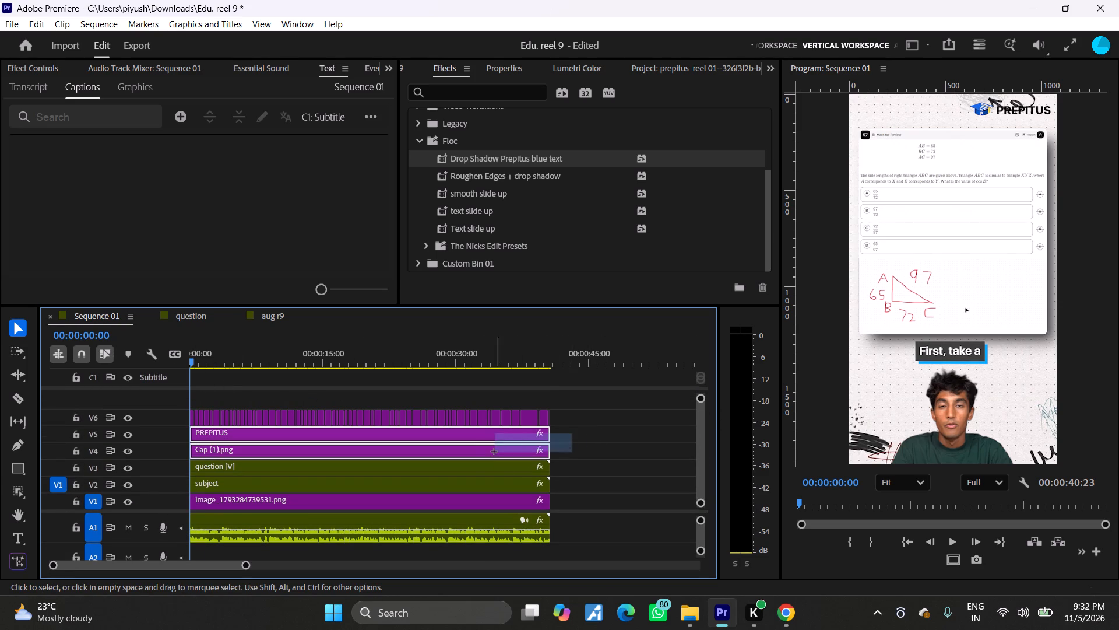
left_click_drag(494, 452, 492, 452)
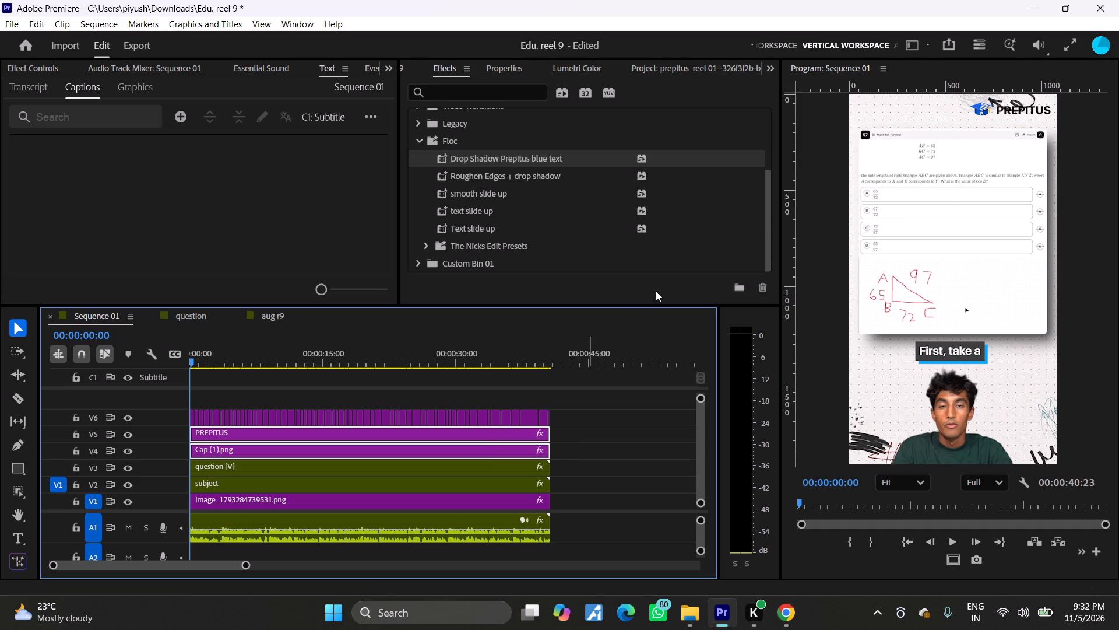
left_click(502, 68)
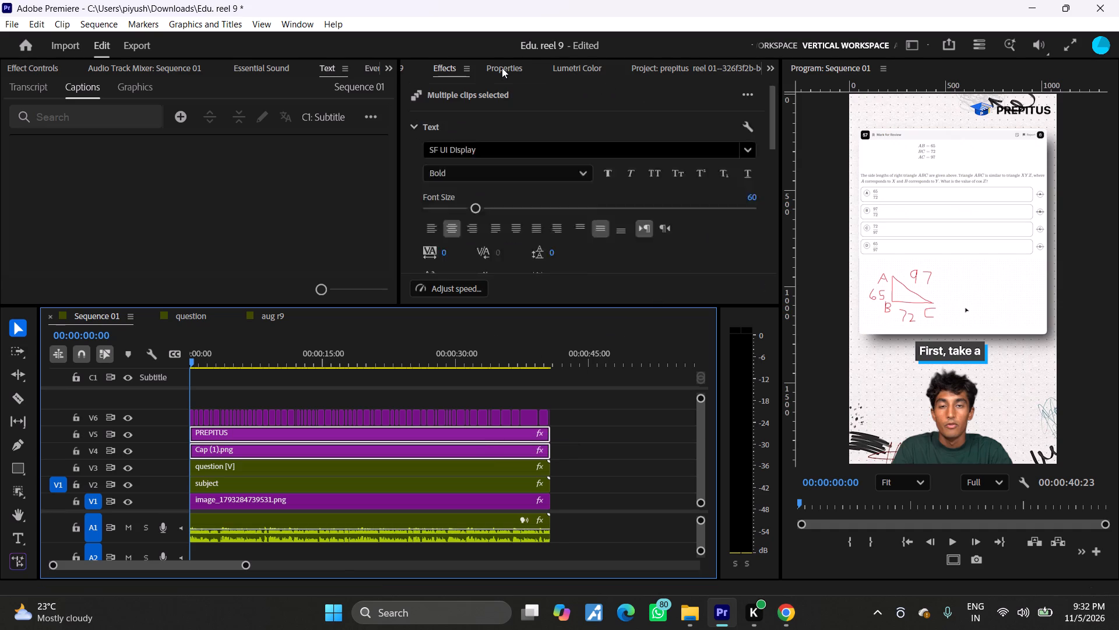
left_click_drag(566, 171, 486, 183)
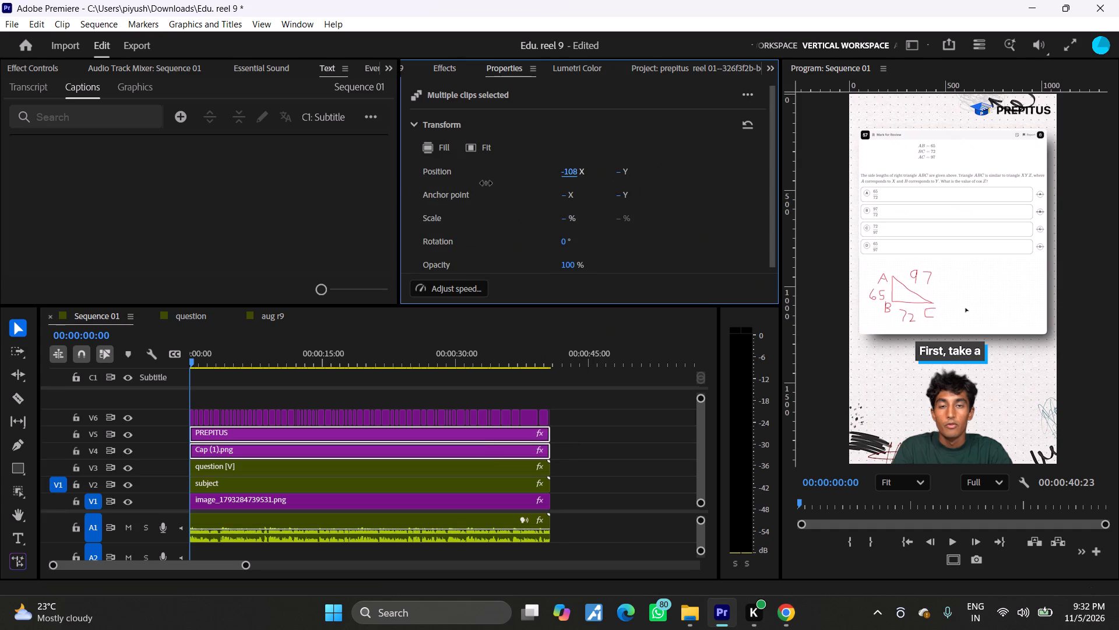
left_click_drag(486, 183, 285, 180)
left_click_drag(568, 170, 565, 170)
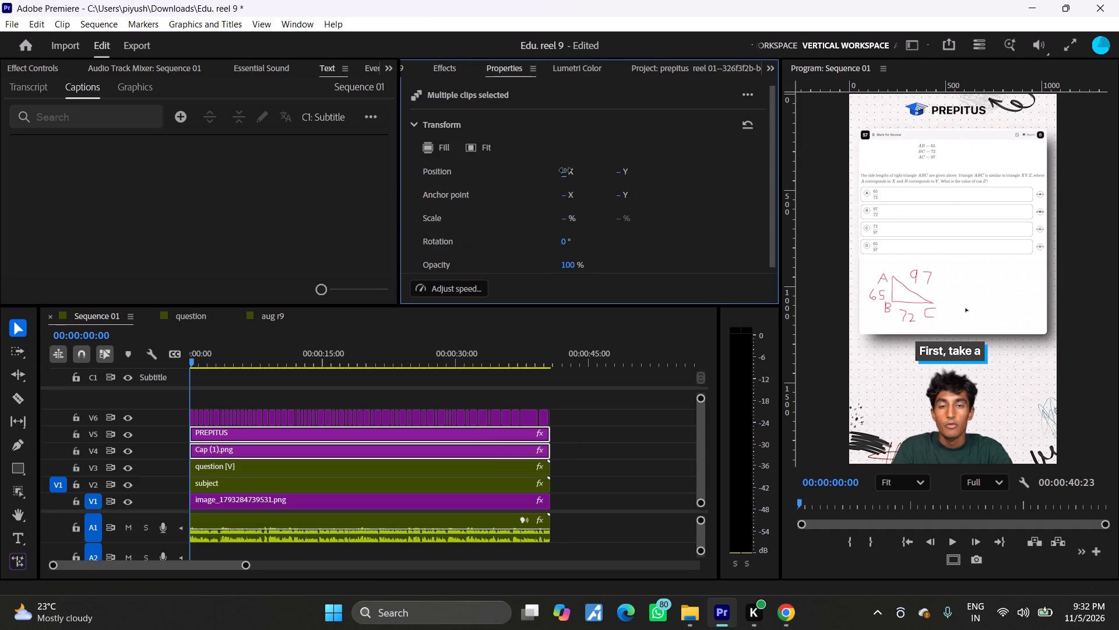
left_click_drag(565, 170, 409, 178)
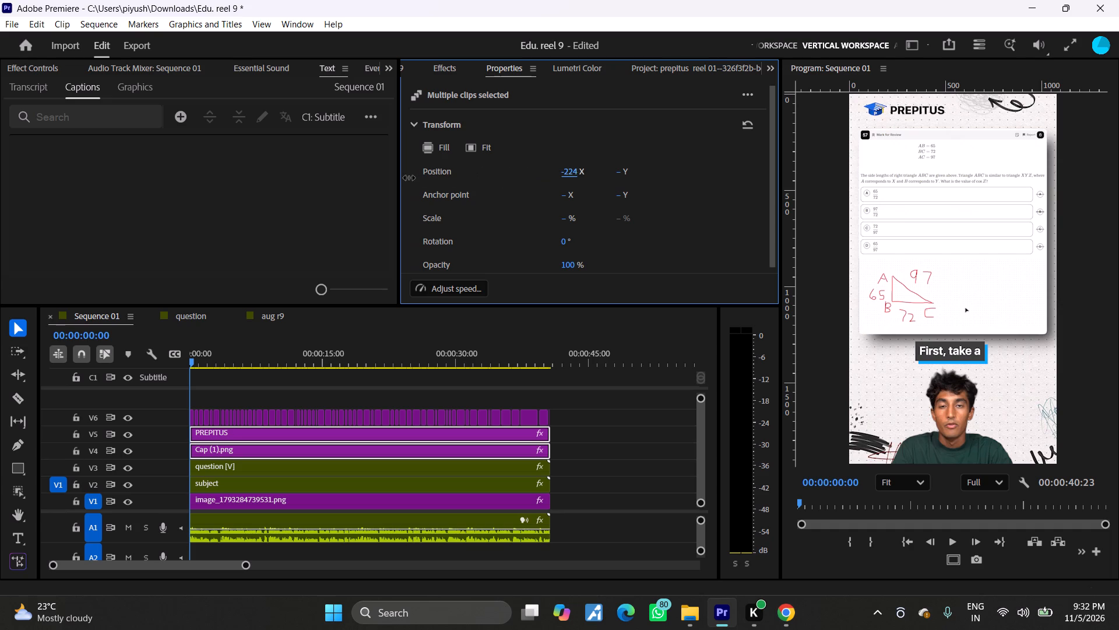
left_click_drag(409, 178, 392, 180)
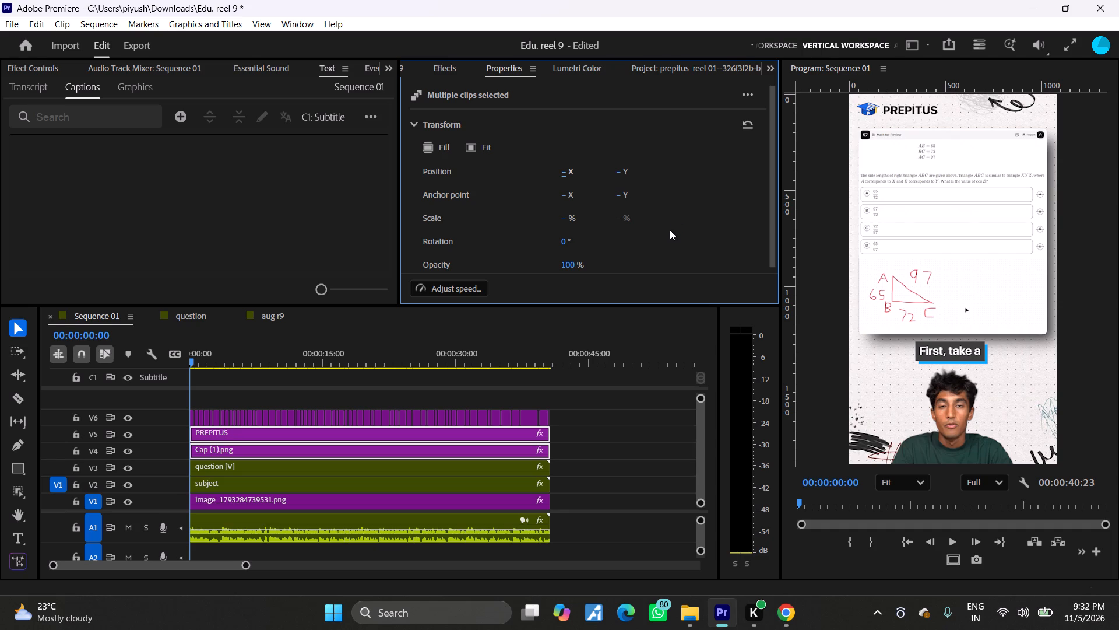
left_click(440, 441)
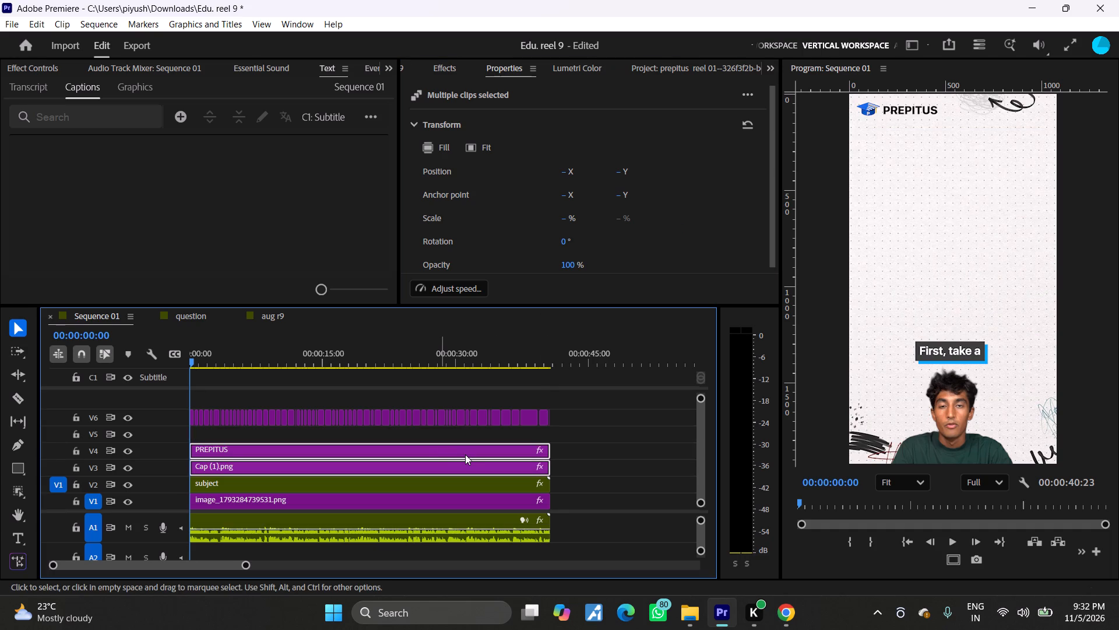
key("ctrl+z")
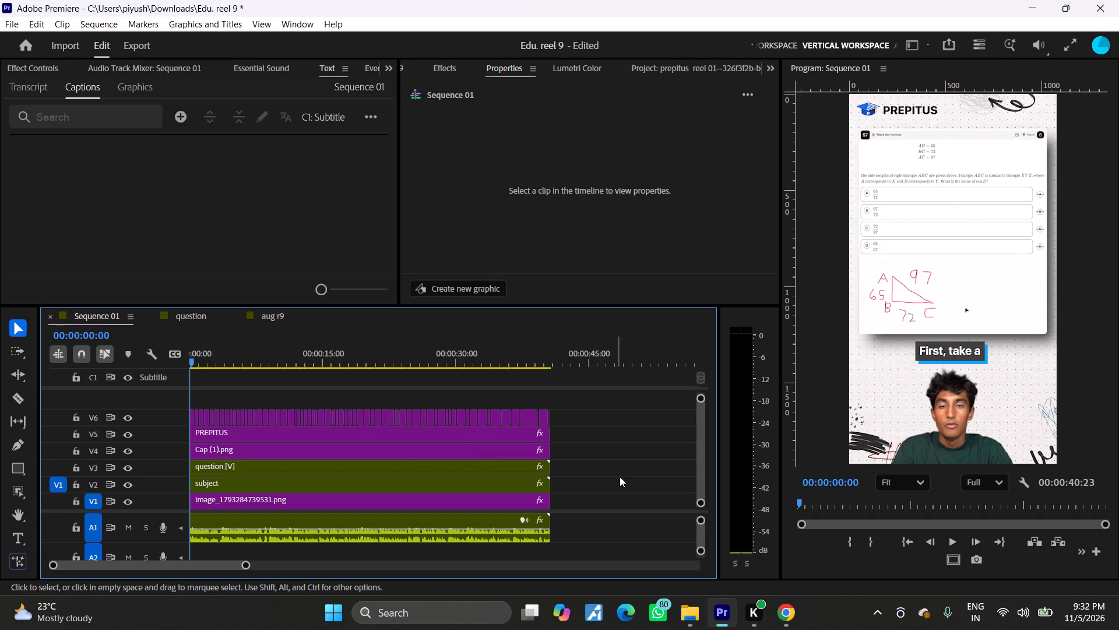
left_click(628, 458)
Find the Drop Shadow video effect and apply it to the Cap (1).png clip on V4.
left_click(405, 453)
left_click(449, 64)
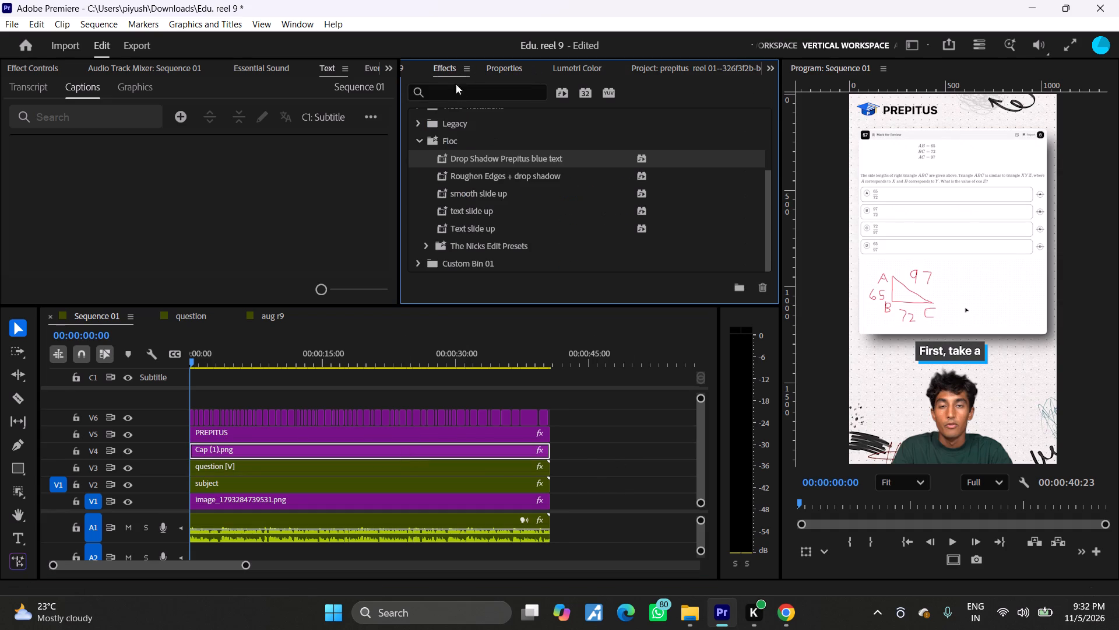
left_click(467, 94)
type("DROP")
key("BackSpace")
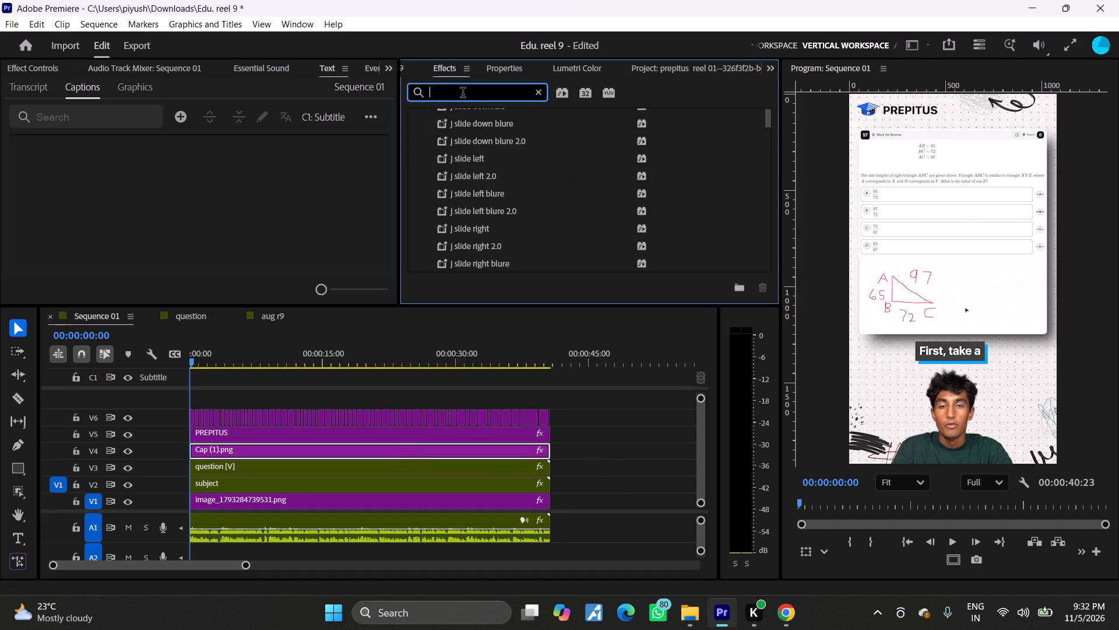
type("RP")
key("BackSpace")
key("BackSpace")
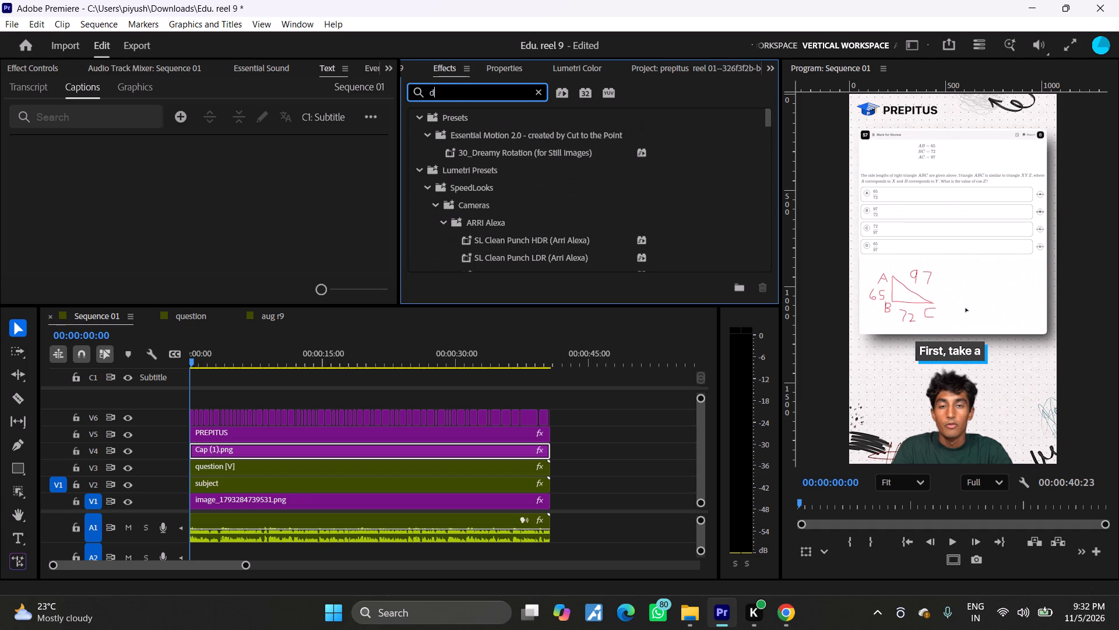
key("r")
key("BackSpace")
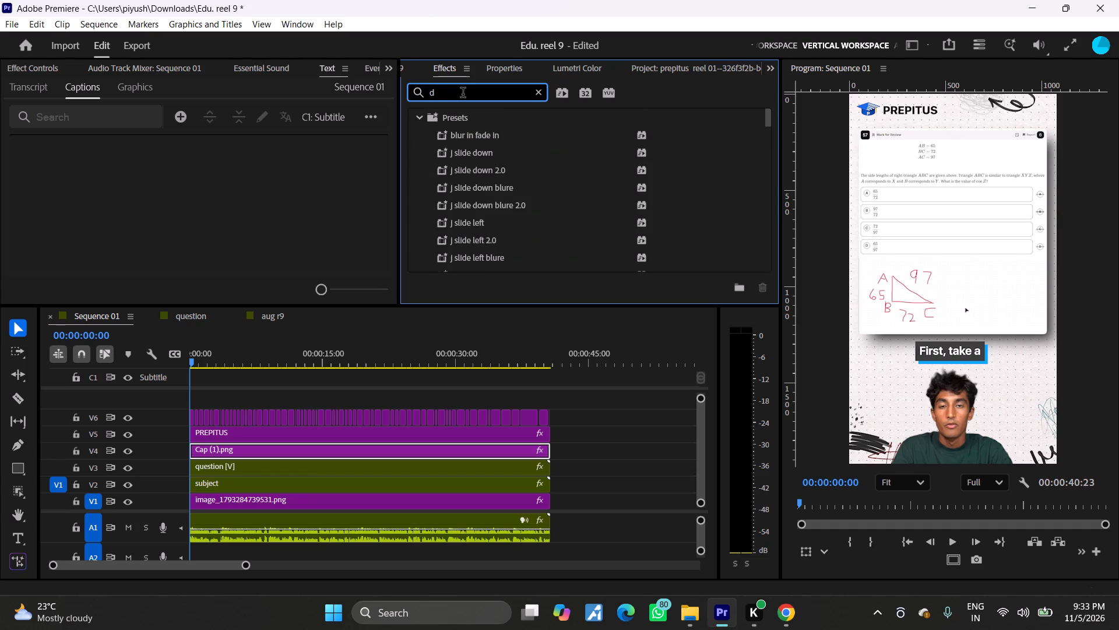
type("rop shadow")
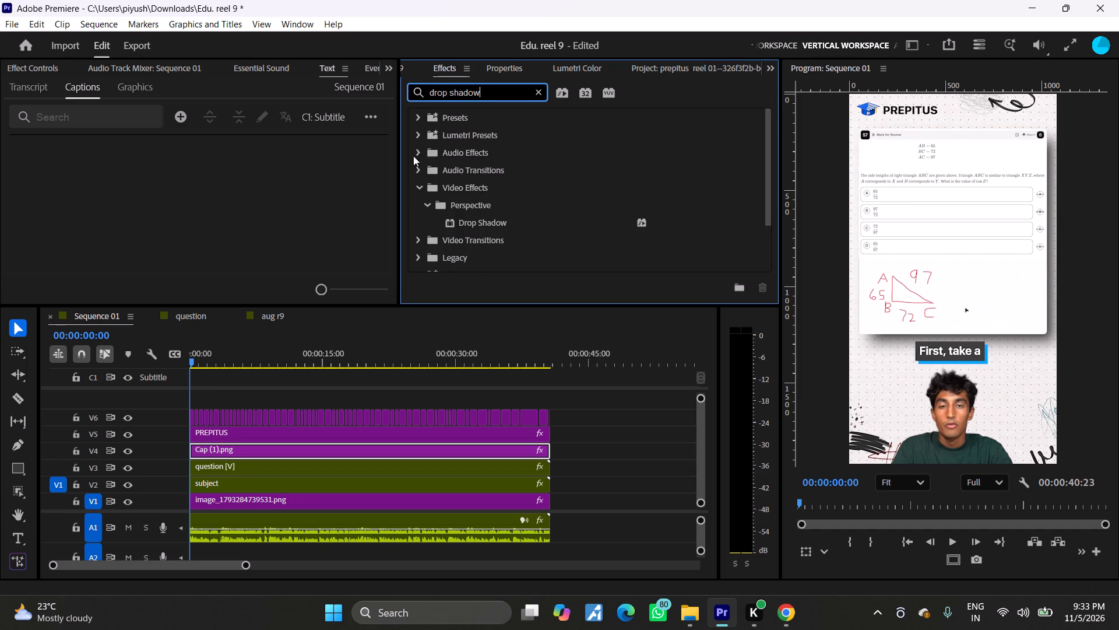
left_click_drag(480, 220, 275, 448)
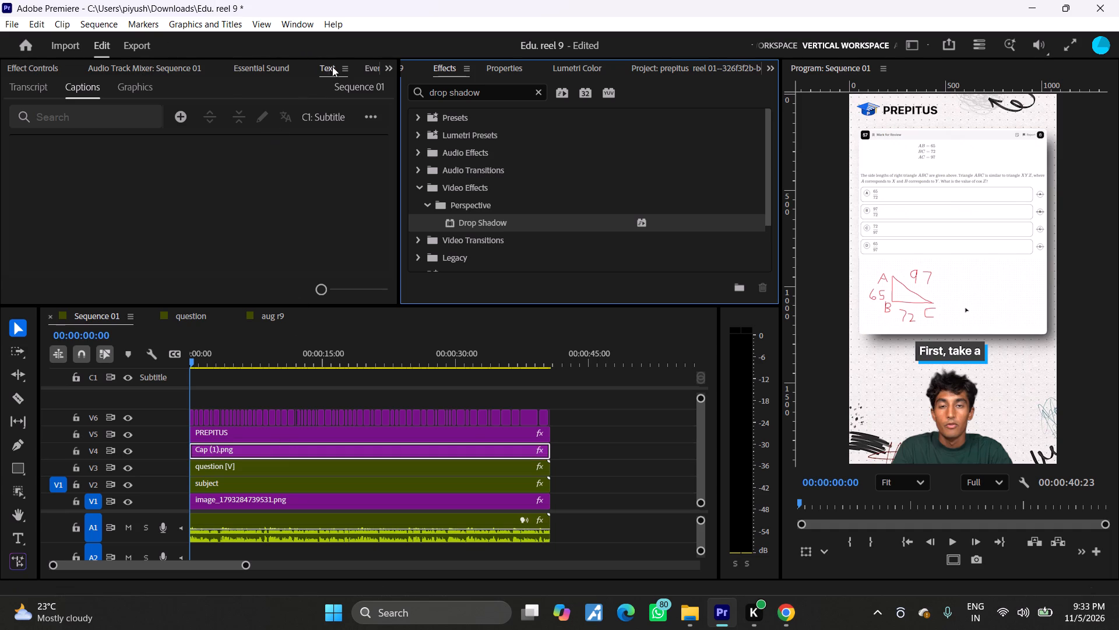
Set the cap's drop shadow to 100% opacity, distance 50 and softness 104.
left_click(178, 64)
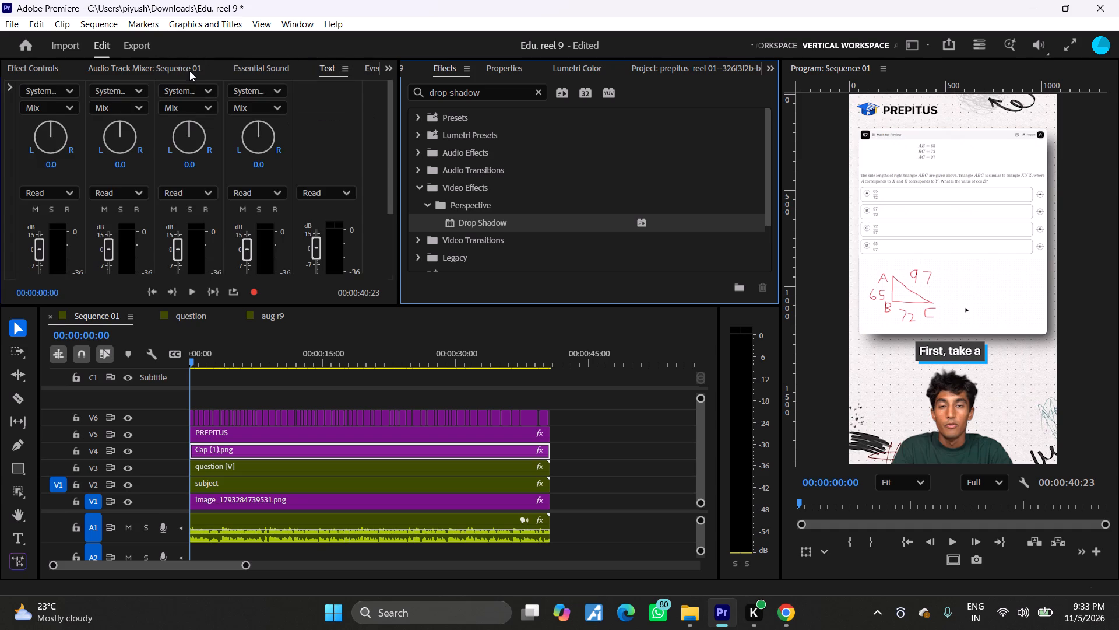
left_click(319, 65)
left_click(20, 64)
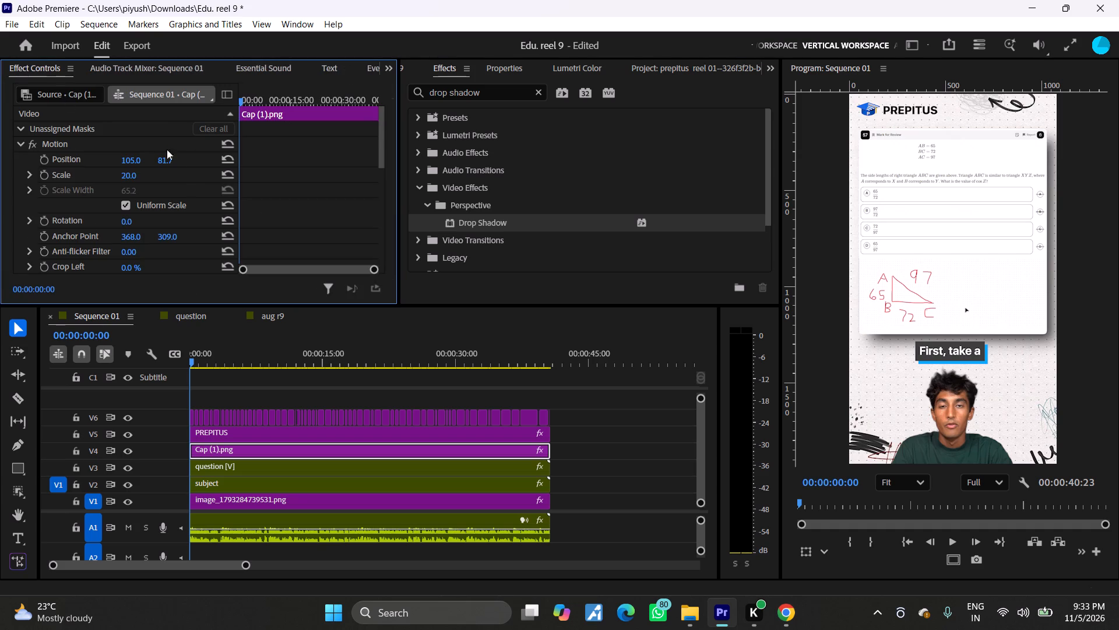
scroll(188, 189, "down", 20)
scroll(188, 189, "down", 1)
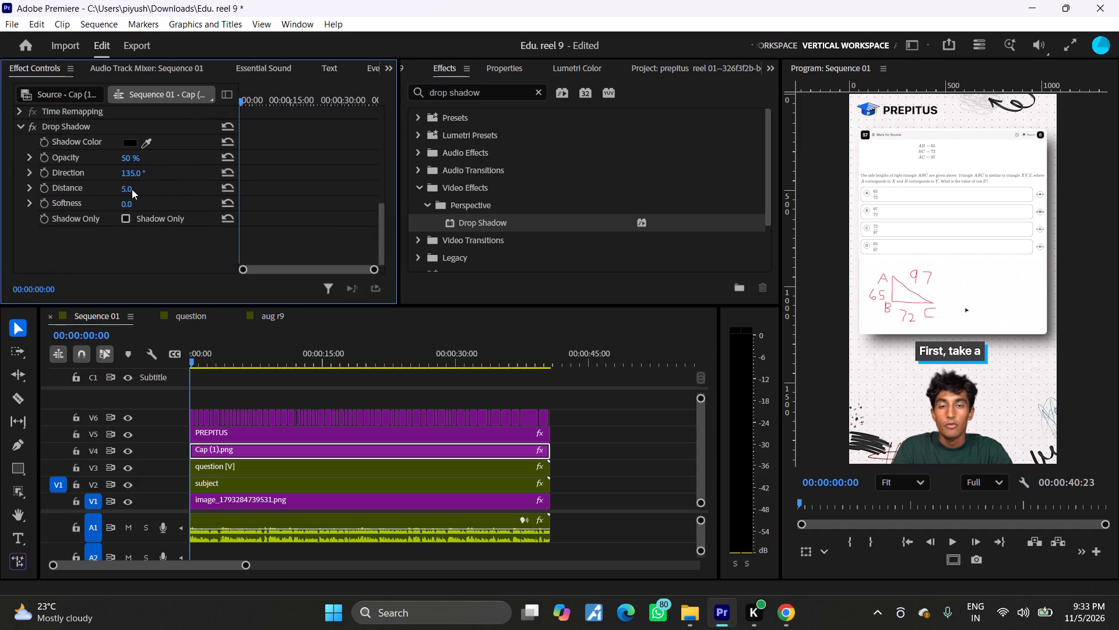
left_click_drag(125, 187, 136, 186)
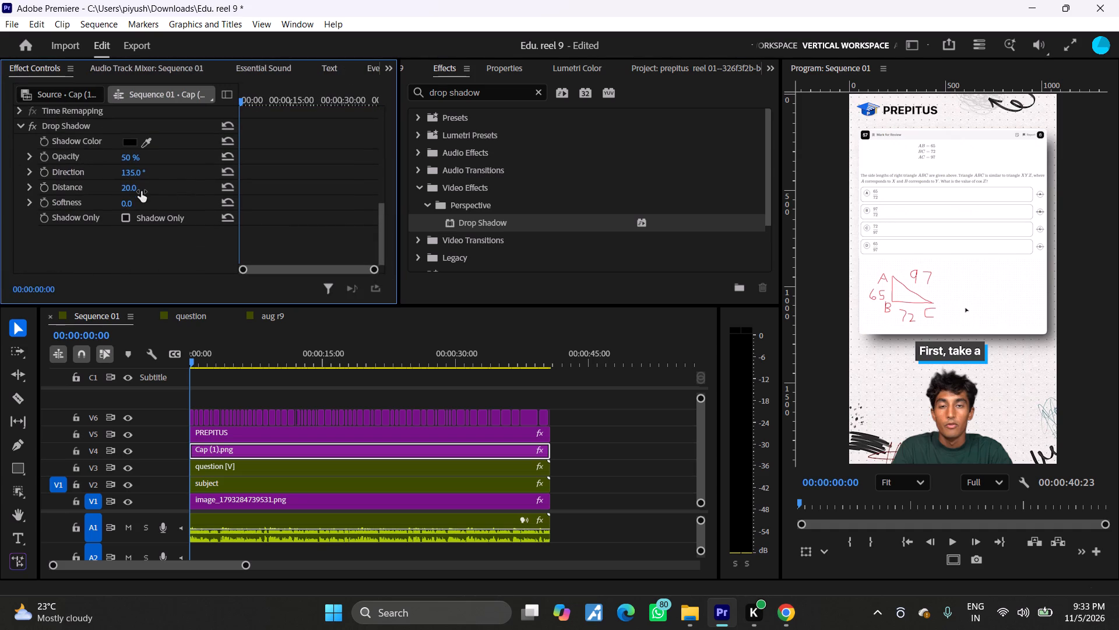
left_click_drag(132, 204, 147, 203)
left_click_drag(127, 188, 147, 188)
left_click_drag(127, 202, 150, 204)
left_click_drag(132, 185, 156, 187)
left_click_drag(131, 186, 111, 186)
left_click(141, 185)
left_click_drag(132, 203, 152, 203)
left_click_drag(152, 203, 210, 203)
left_click_drag(125, 156, 154, 159)
left_click_drag(154, 159, 235, 159)
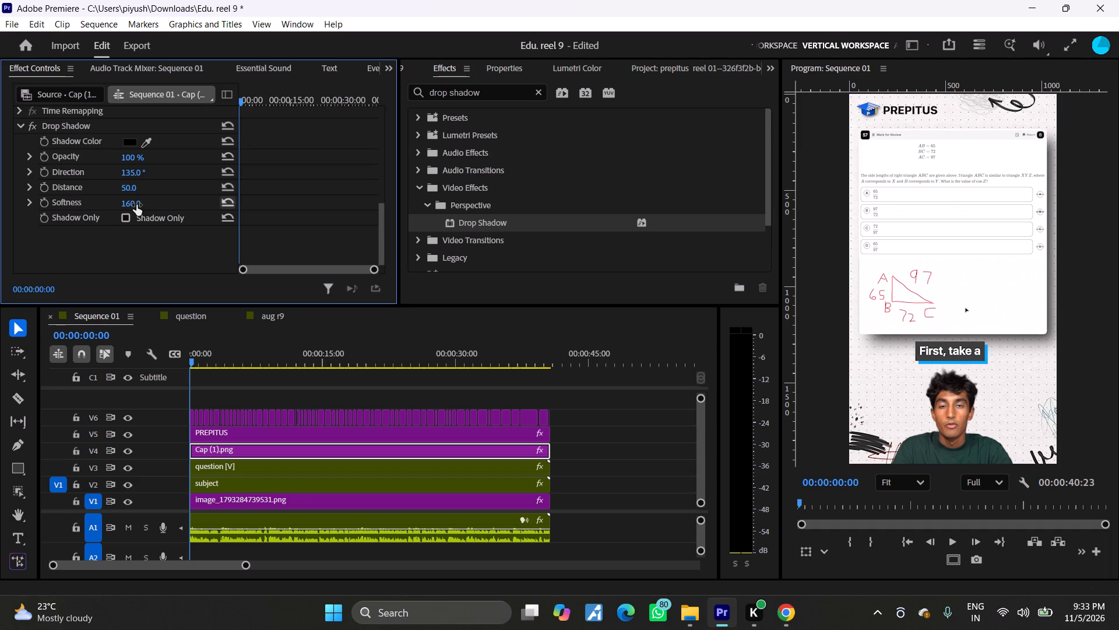
left_click_drag(133, 201, 93, 199)
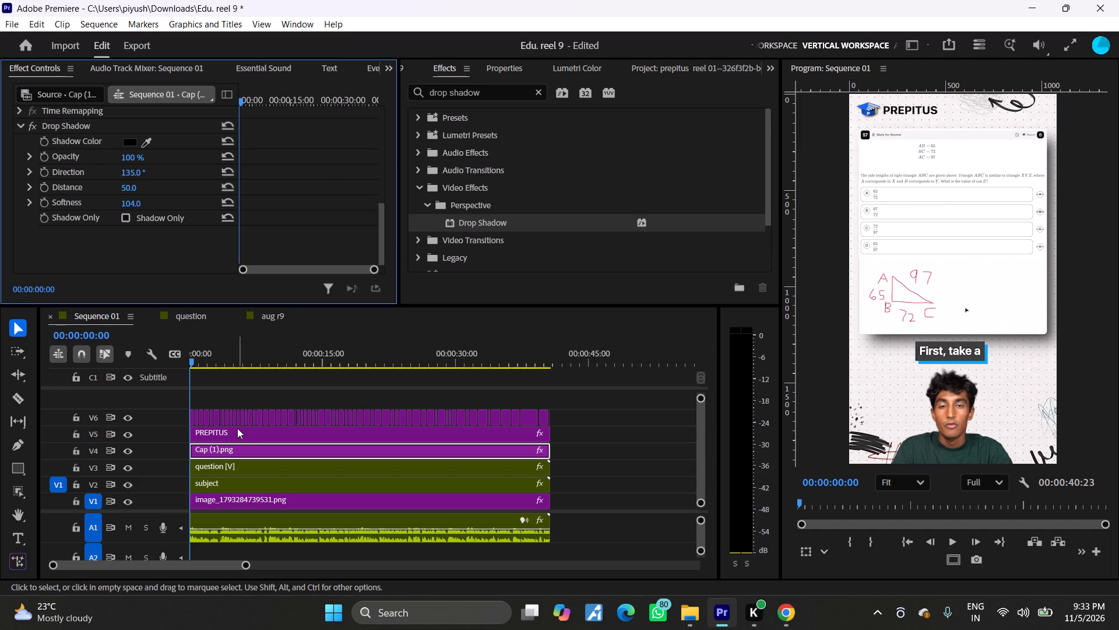
Apply the Drop Shadow video effect to the PREPITUS text clip on V5.
left_click(237, 428)
left_click_drag(469, 222, 293, 414)
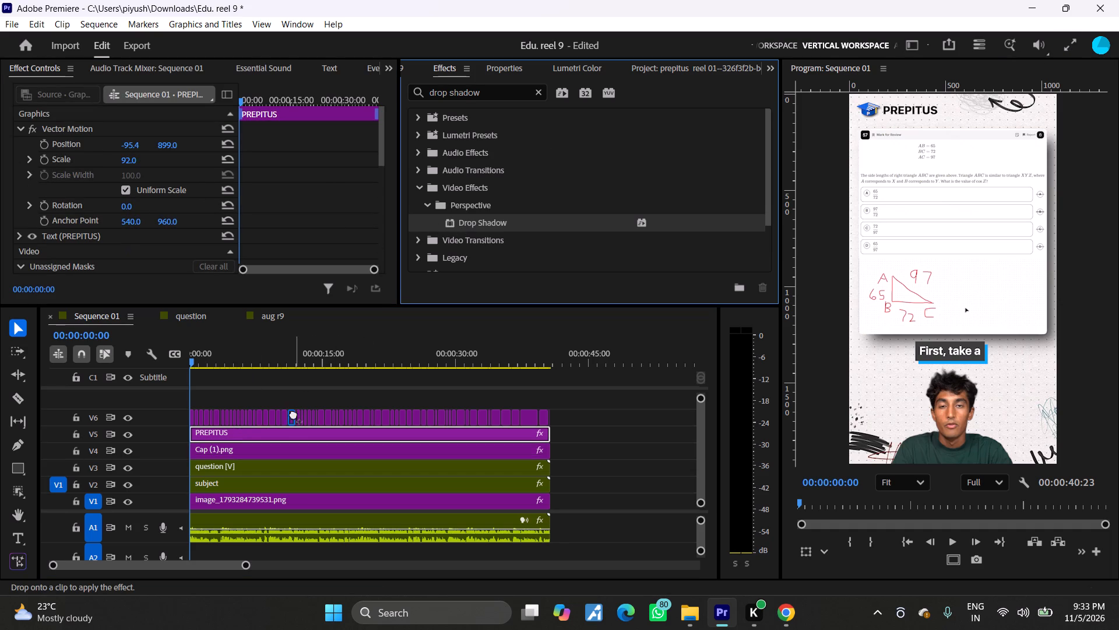
left_click_drag(293, 414, 280, 433)
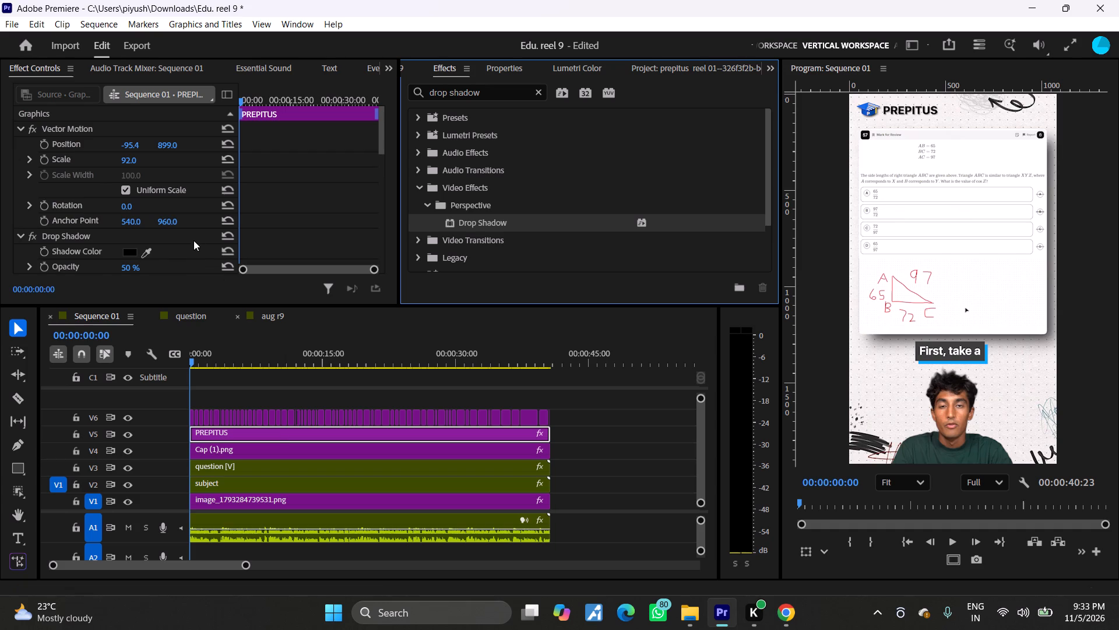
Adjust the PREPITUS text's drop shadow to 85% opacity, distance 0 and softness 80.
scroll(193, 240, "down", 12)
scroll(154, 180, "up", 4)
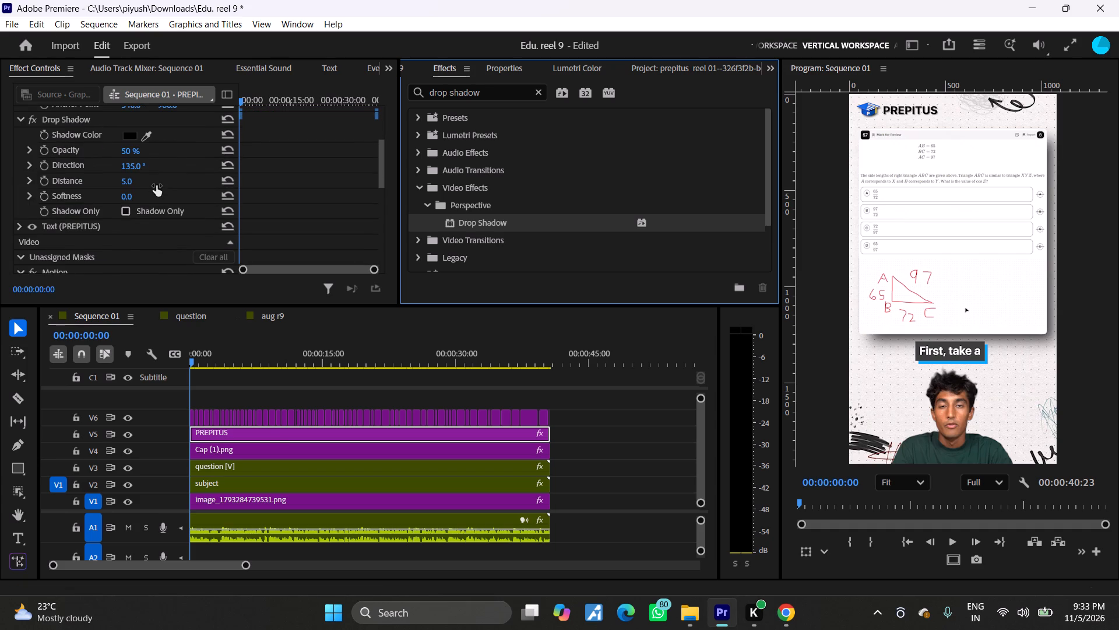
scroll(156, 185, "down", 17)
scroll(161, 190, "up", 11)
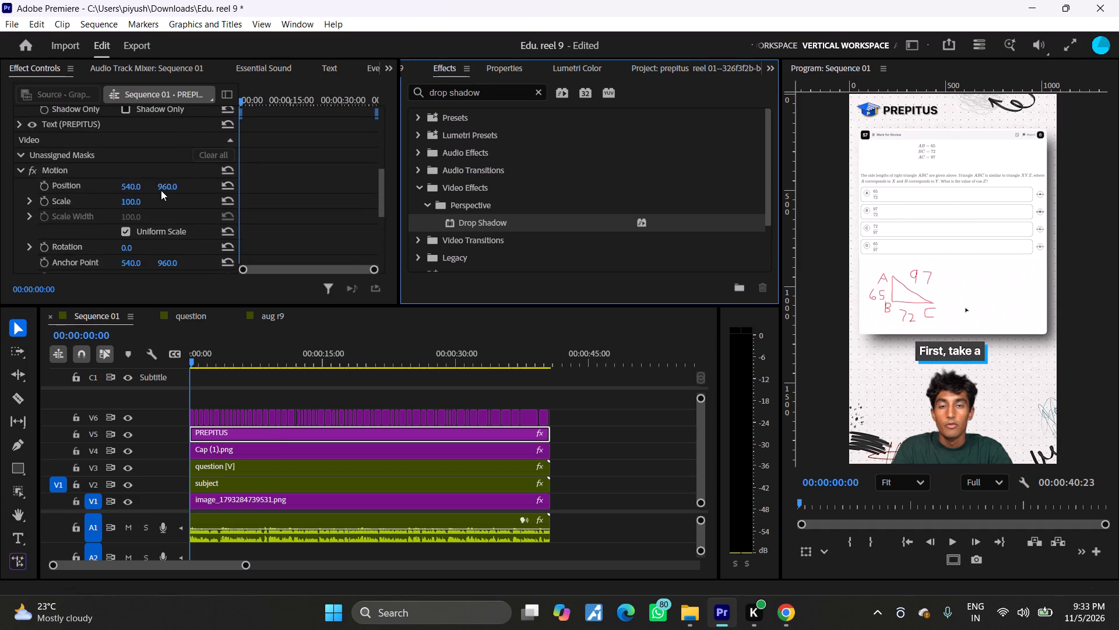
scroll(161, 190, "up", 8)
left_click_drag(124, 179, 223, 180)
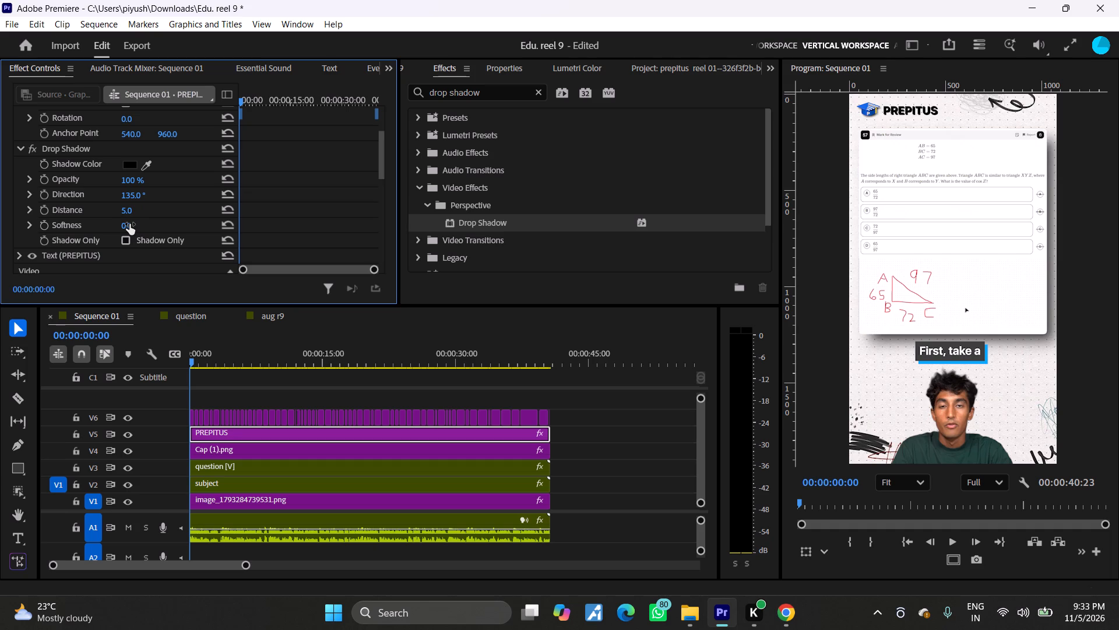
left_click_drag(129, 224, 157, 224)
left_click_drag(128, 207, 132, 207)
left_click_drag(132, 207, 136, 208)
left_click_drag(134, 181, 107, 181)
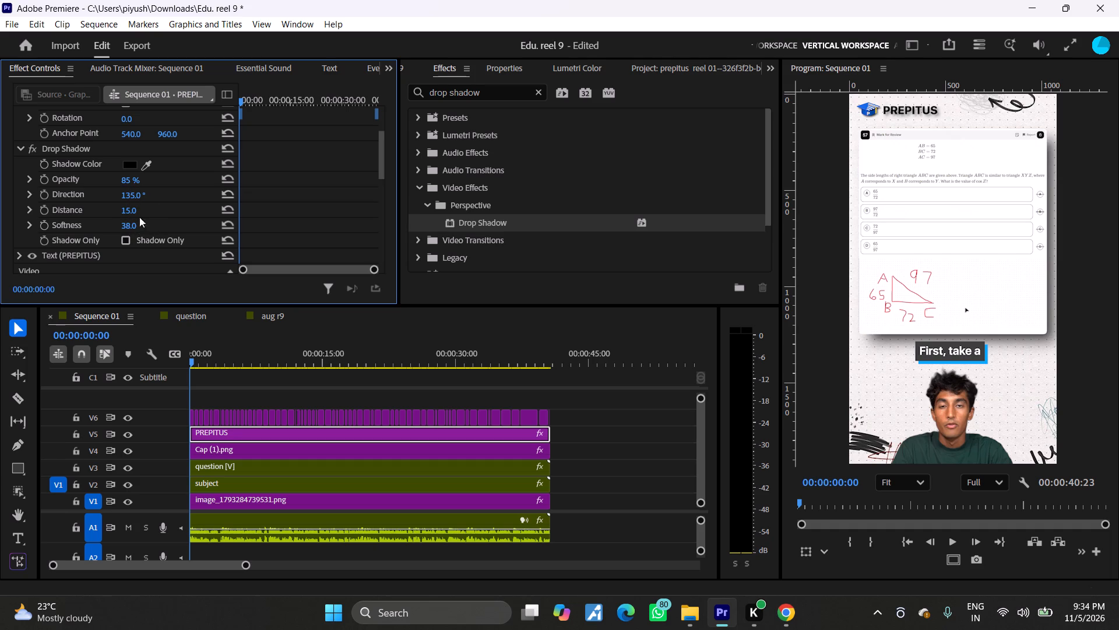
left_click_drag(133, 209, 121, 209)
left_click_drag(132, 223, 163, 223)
Remove the Drop Shadow effect from the PREPITUS text clip on V5.
left_click(73, 148)
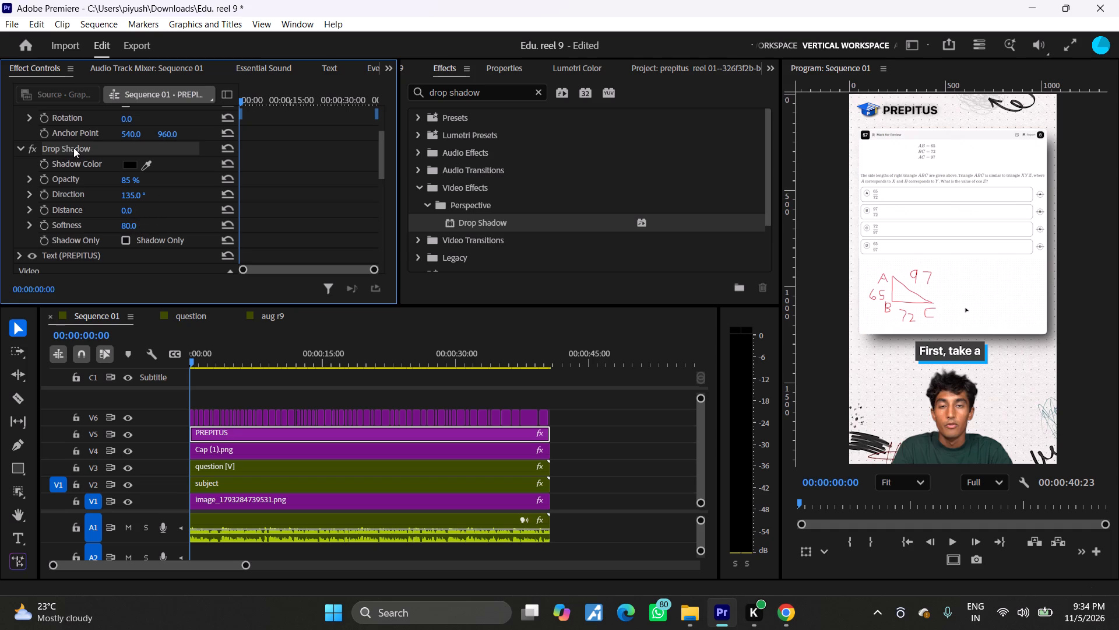
key("Delete")
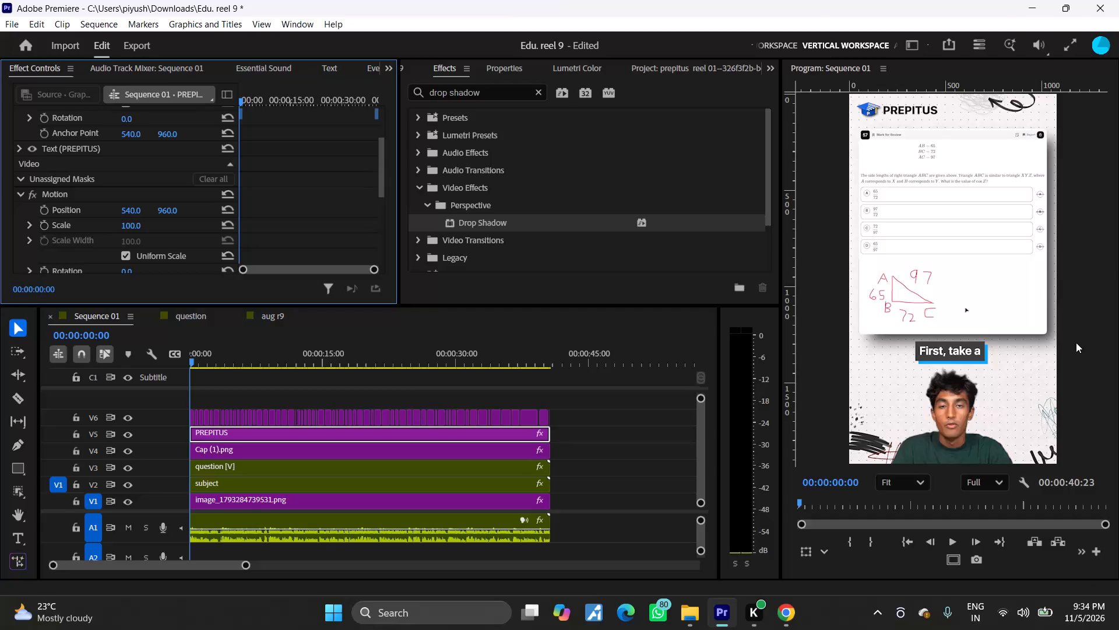
Deselect the clips and play the reel briefly from the start of Sequence 01 to check the composition.
left_click(596, 419)
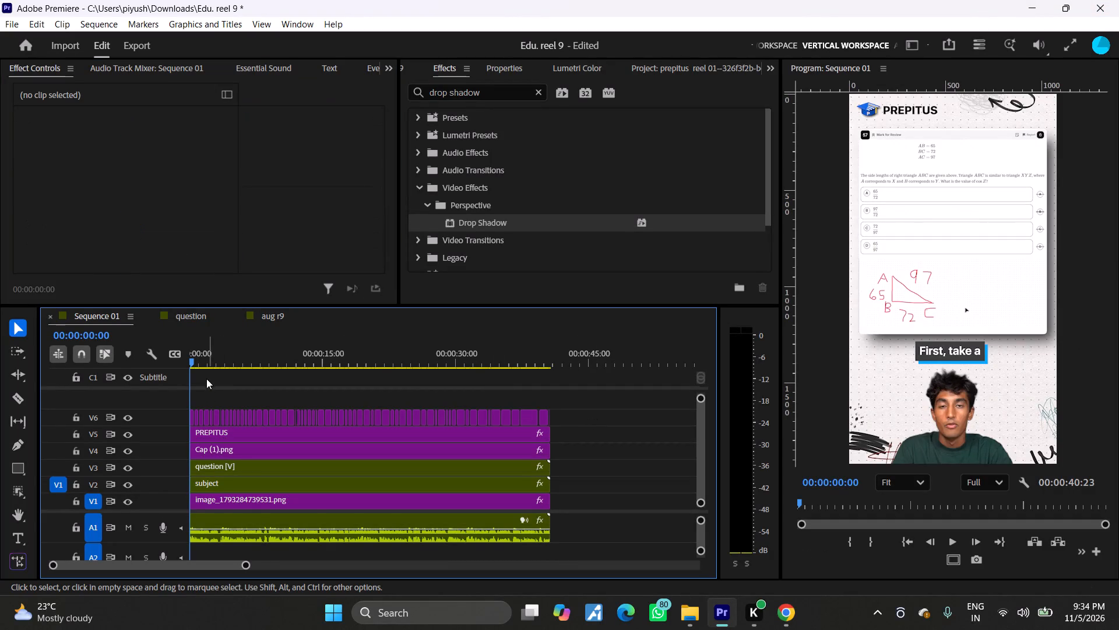
left_click_drag(199, 365, 79, 385)
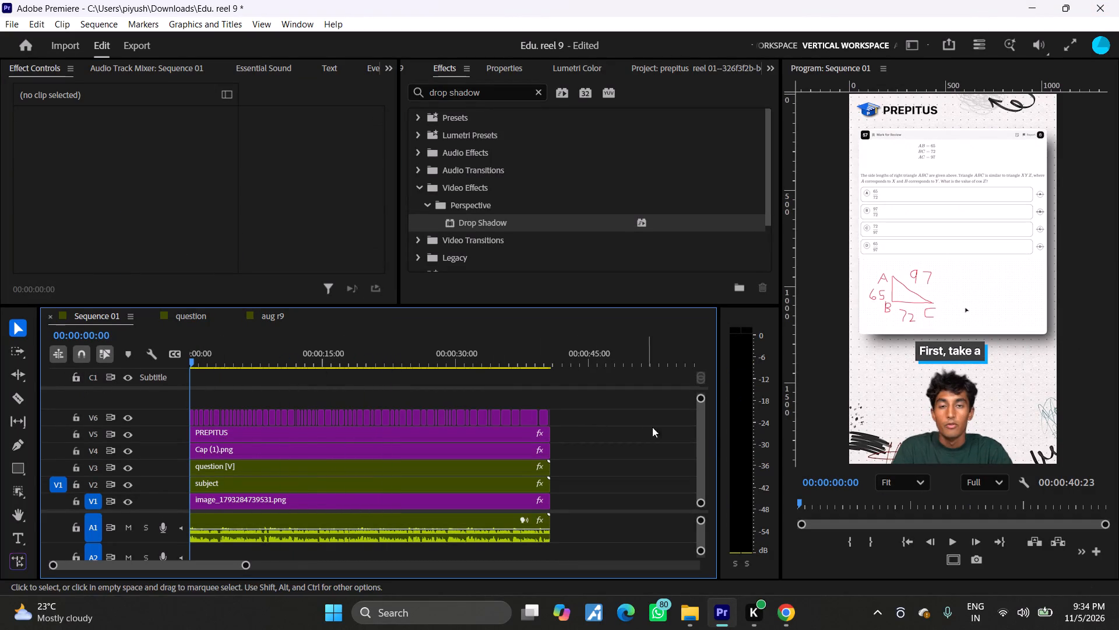
key("space")
key("space")
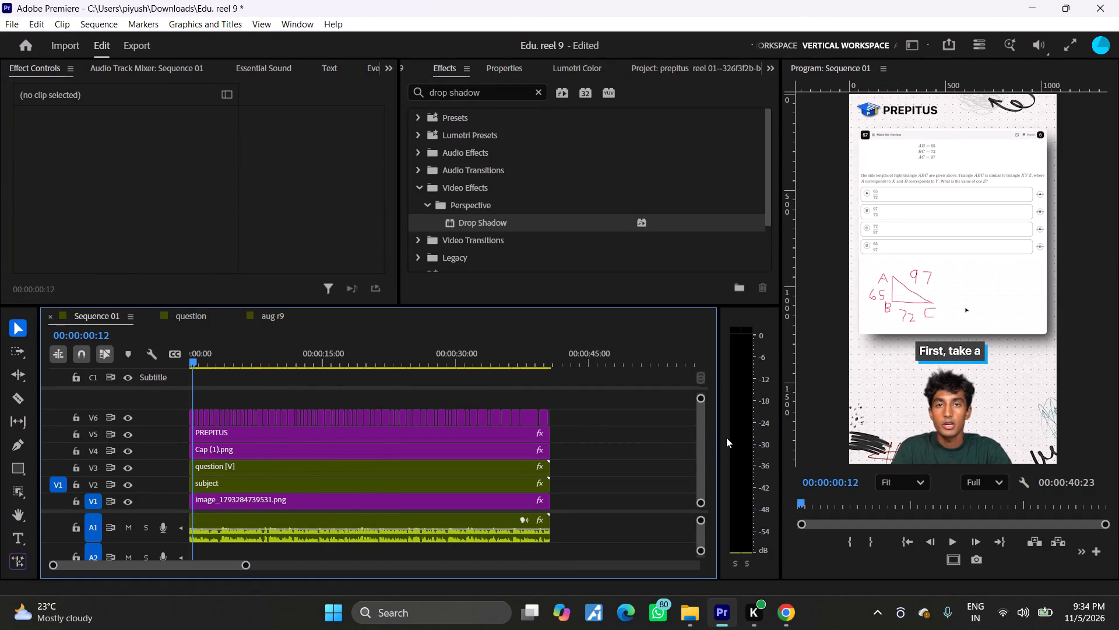
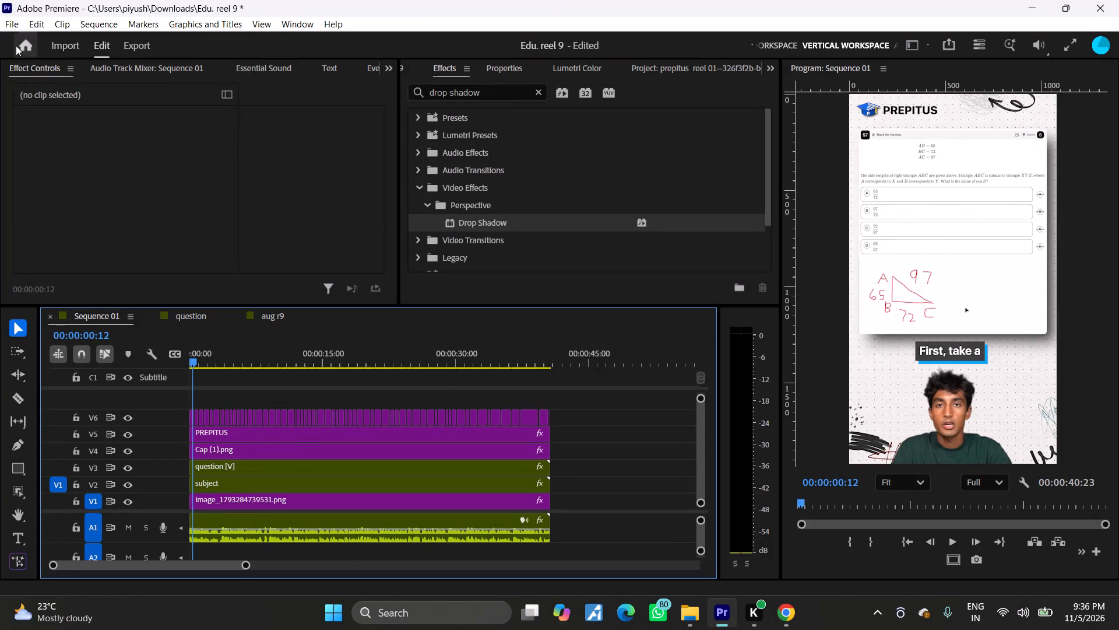
Save the project as Edu. reel 9 in the Downloads folder, replacing the existing project file.
left_click(5, 22)
left_click(58, 225)
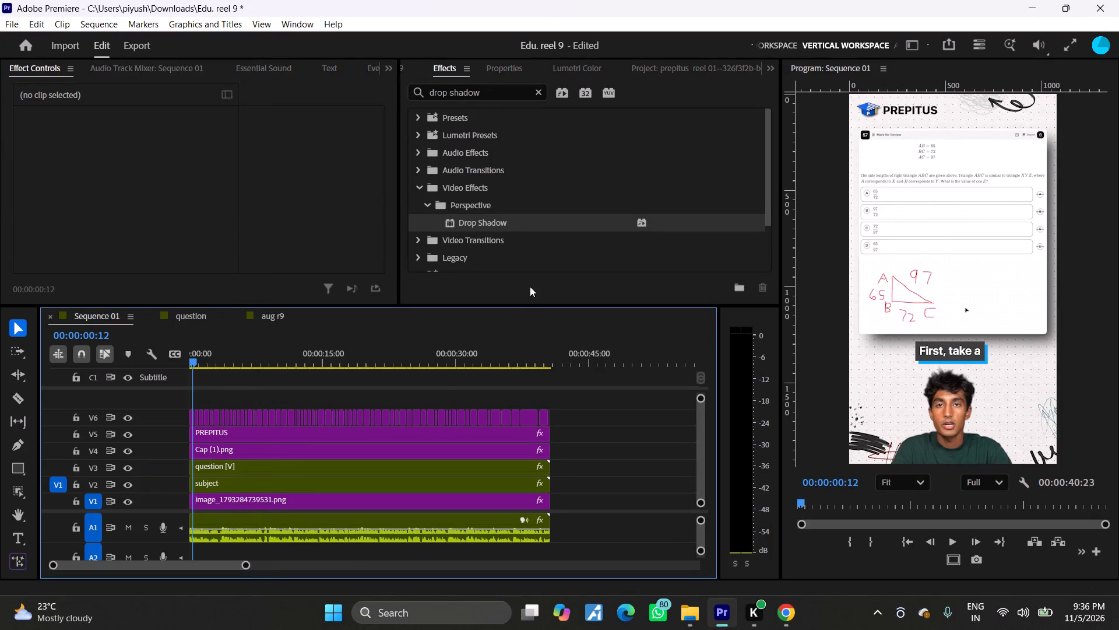
left_click(445, 356)
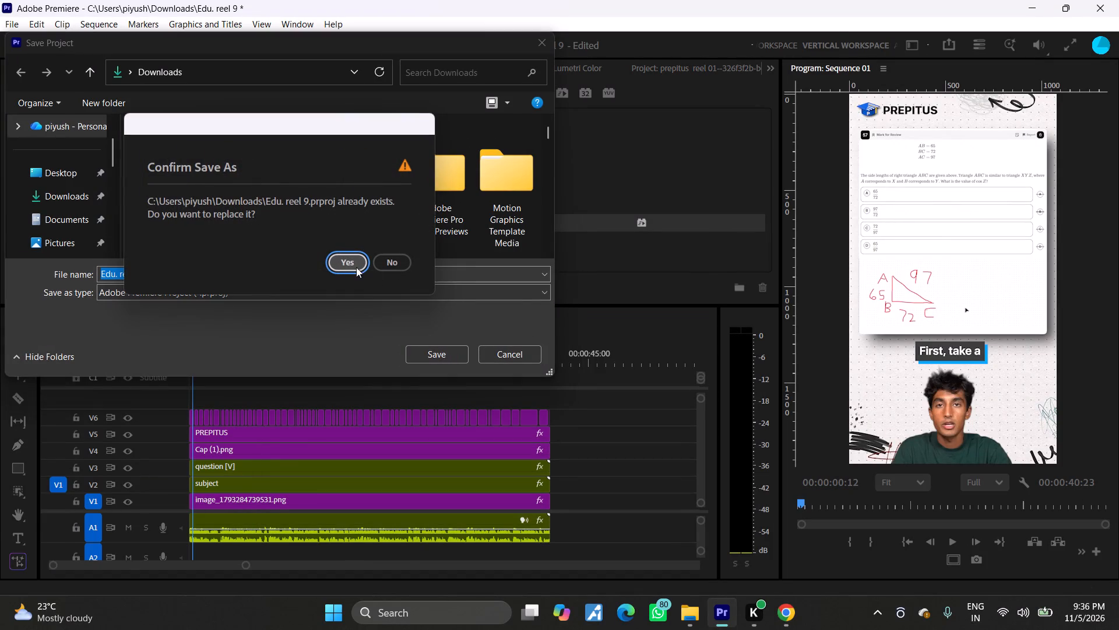
left_click(347, 264)
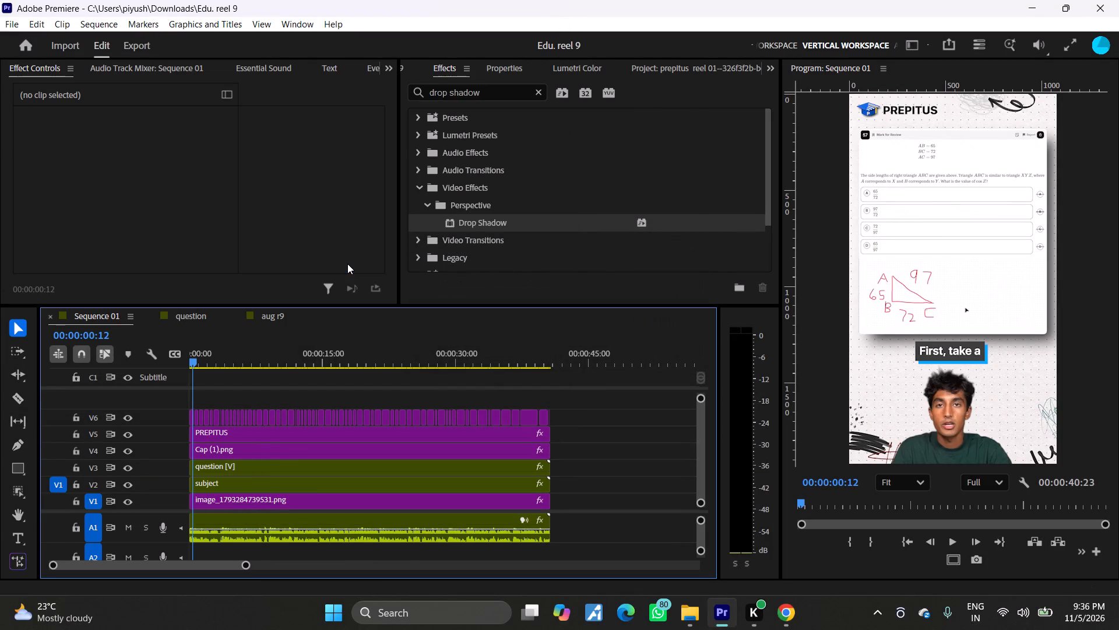